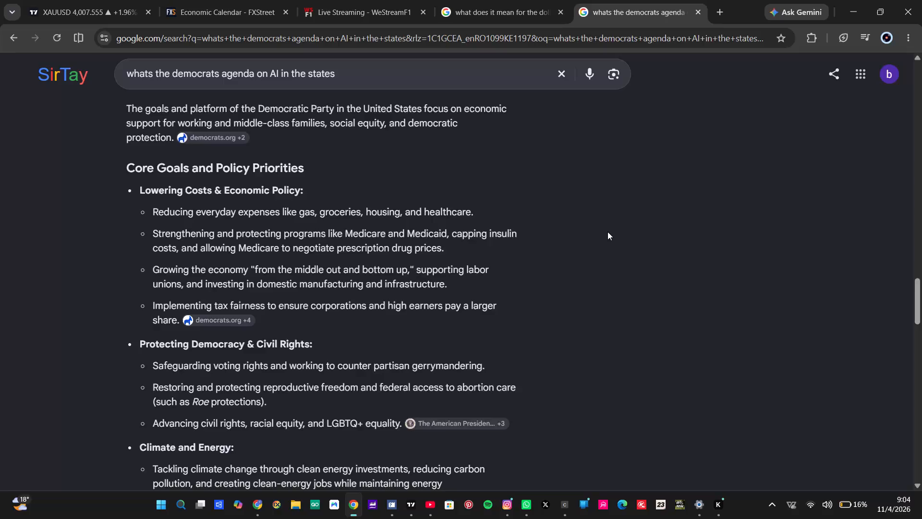
# Read the search results on the Democrats' goals and policy priorities, through to the related questions and news.
pyautogui.press('Down')
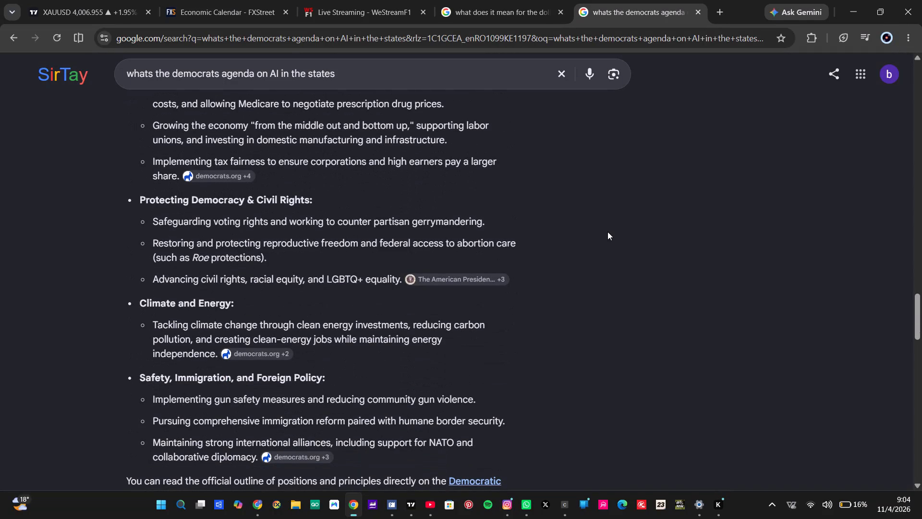
pyautogui.press('Down')
pyautogui.press('Down')
pyautogui.press('Down')
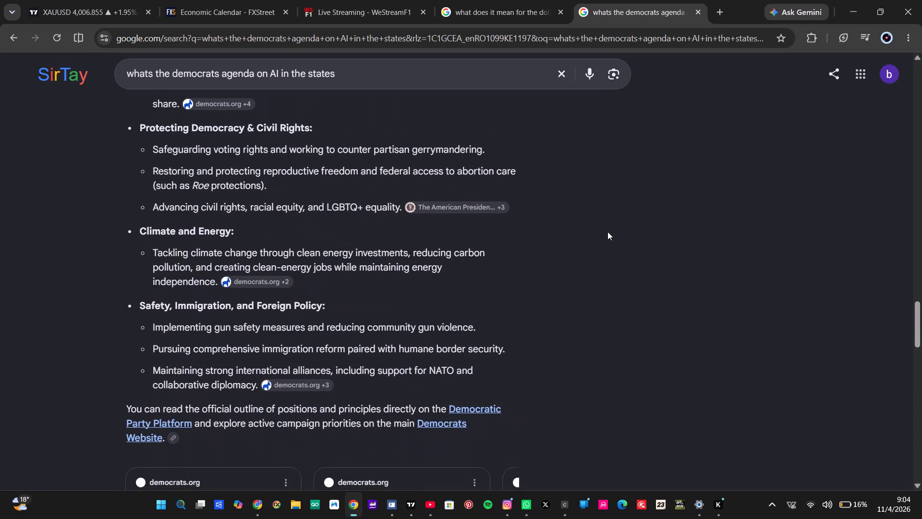
pyautogui.press('Down')
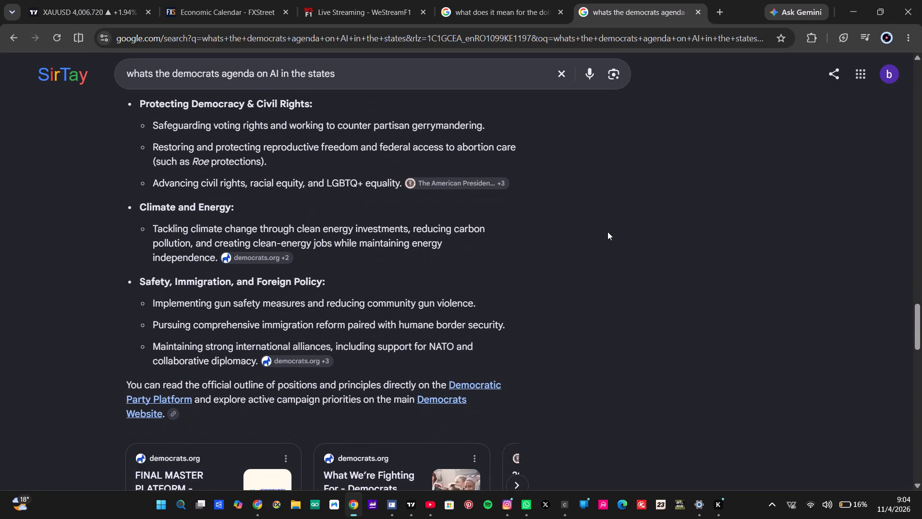
pyautogui.press('Down')
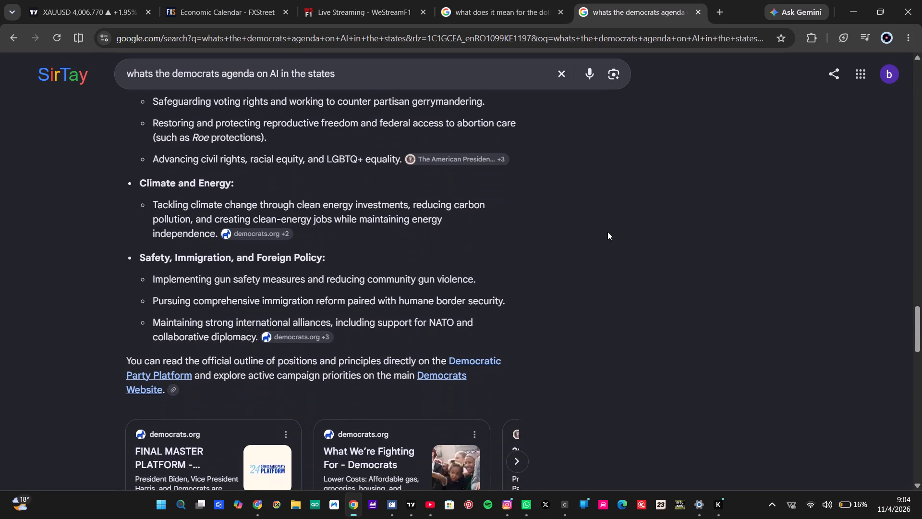
pyautogui.press('Down')
pyautogui.press('Down')
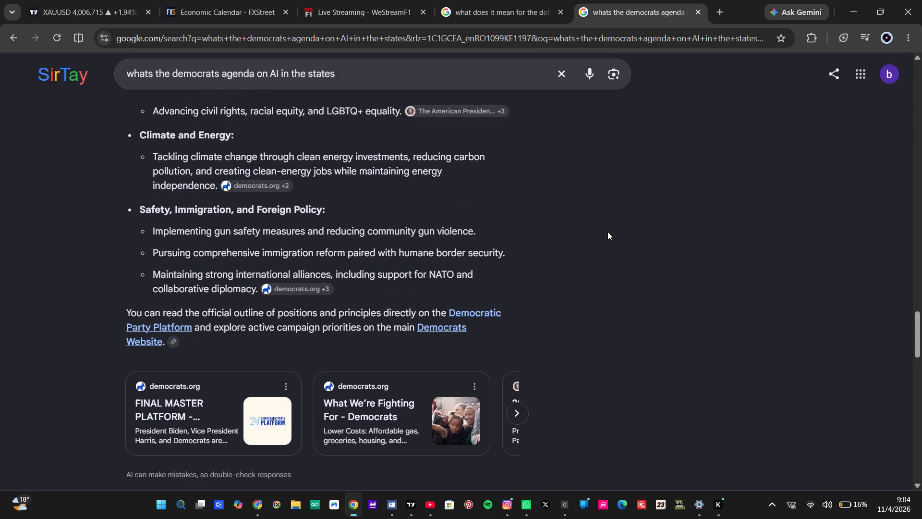
pyautogui.scroll(-2, 607, 232)
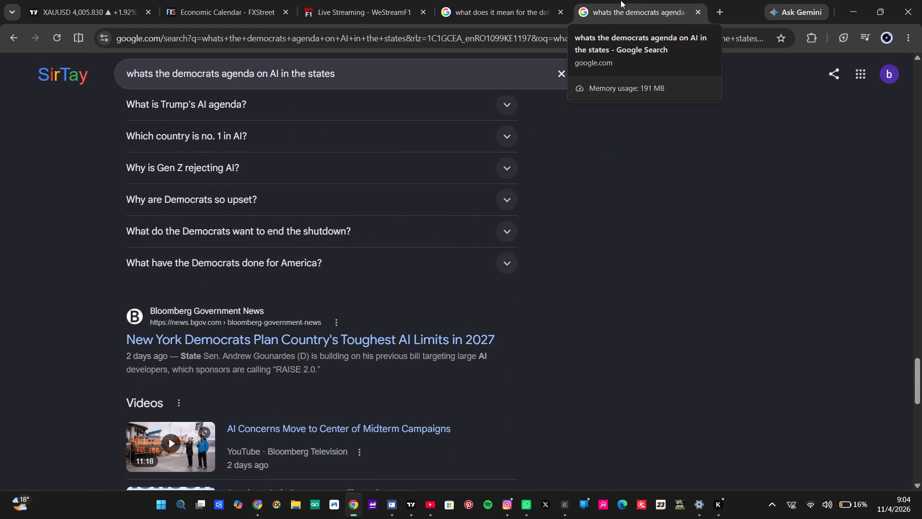
# Close the two Google search tabs about the Democrats' AI agenda and the midterm election's effect on the dollar.
pyautogui.click(694, 10)
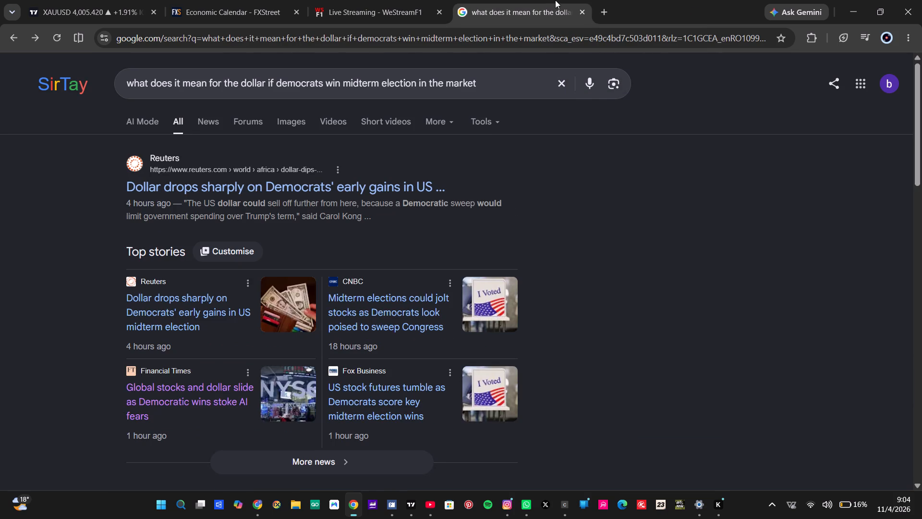
pyautogui.click(585, 10)
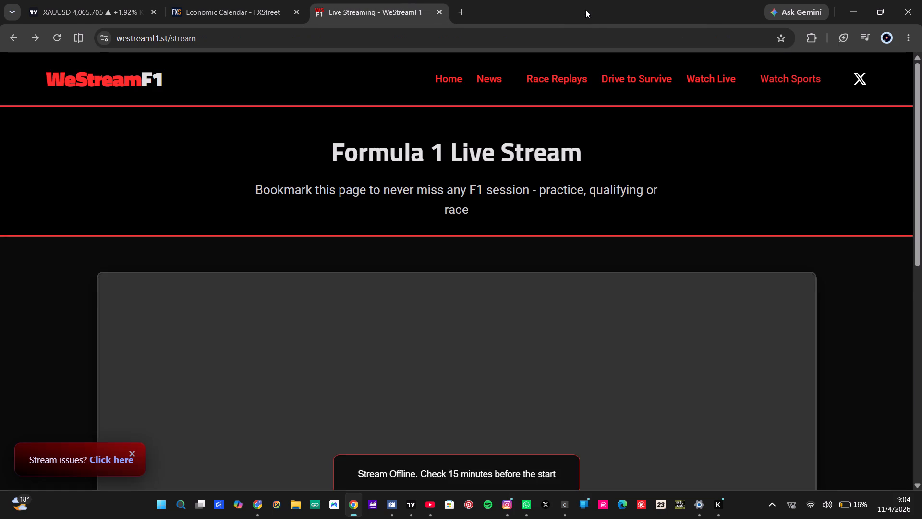
# Return to the XAUUSD chart and switch it from the 30-minute to the 15-minute timeframe.
pyautogui.click(74, 6)
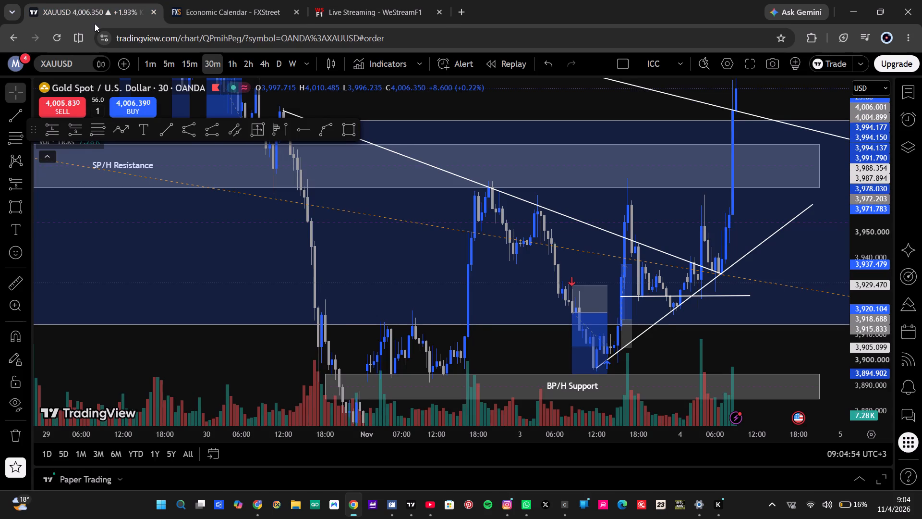
pyautogui.moveTo(563, 103); pyautogui.dragTo(496, 222)
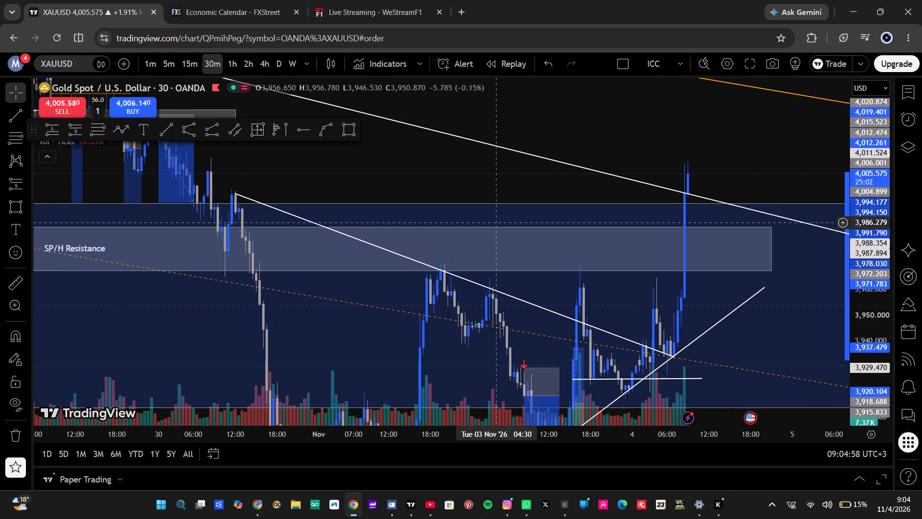
pyautogui.moveTo(496, 222); pyautogui.dragTo(485, 231)
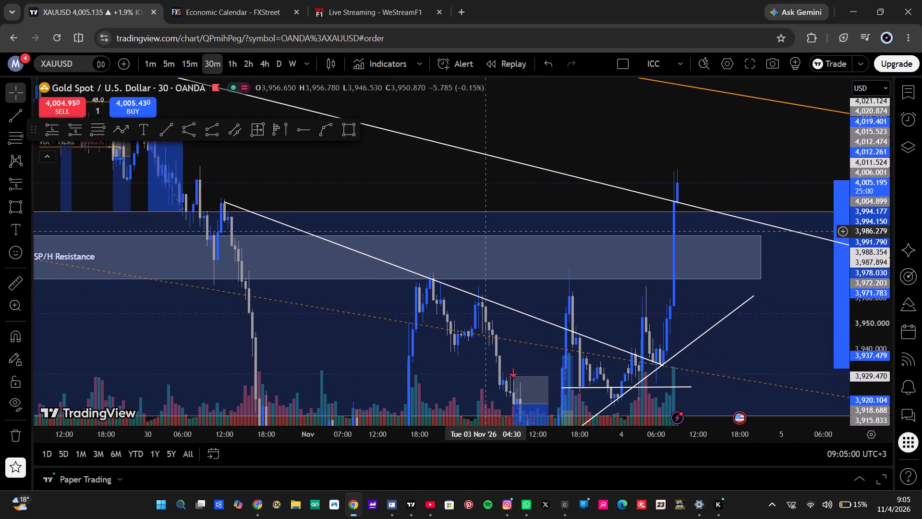
pyautogui.moveTo(485, 231); pyautogui.dragTo(483, 231)
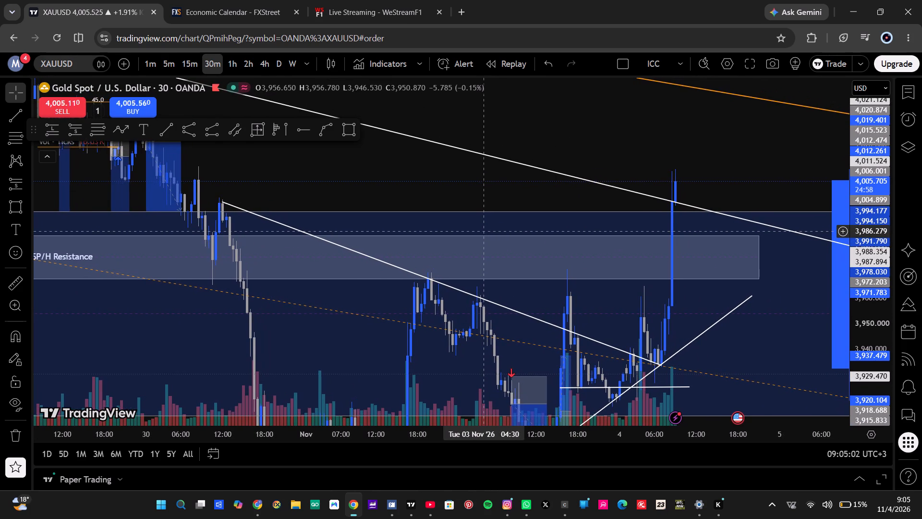
pyautogui.moveTo(483, 231); pyautogui.dragTo(482, 231)
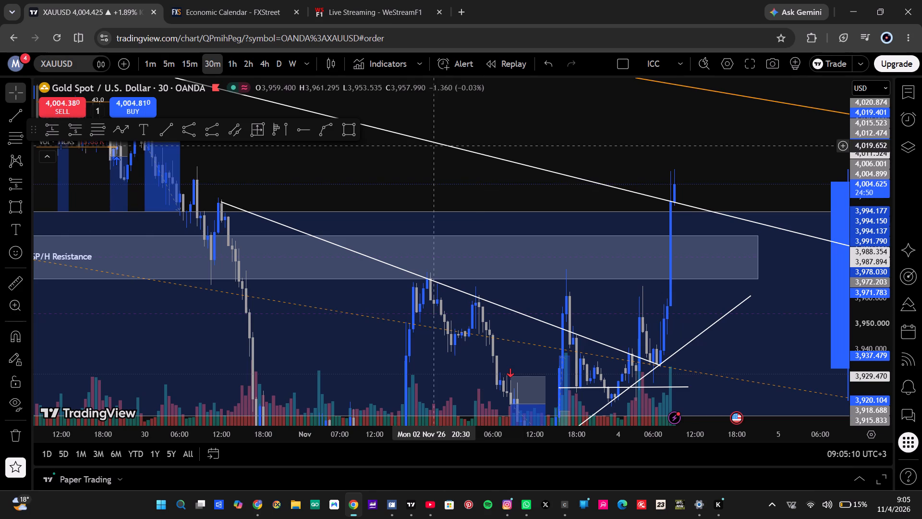
pyautogui.click(186, 64)
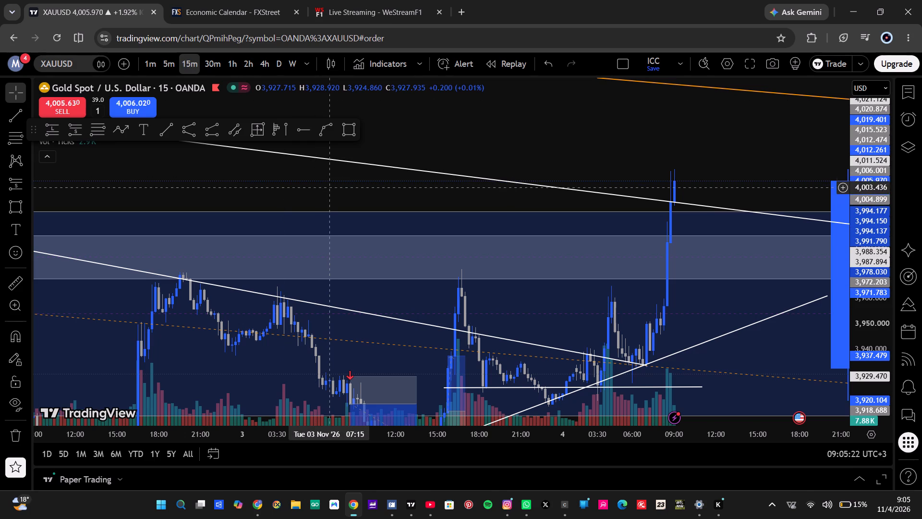
# Examine the 15-minute gold price action around the SP/H Resistance zone, the BP/H Support zone and the white trendlines.
pyautogui.moveTo(328, 193); pyautogui.dragTo(352, 77)
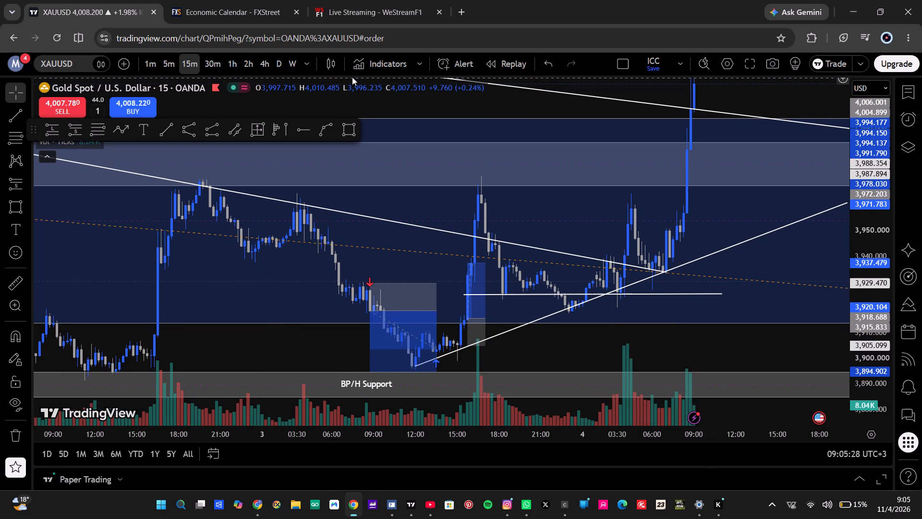
pyautogui.moveTo(352, 77); pyautogui.dragTo(329, 101)
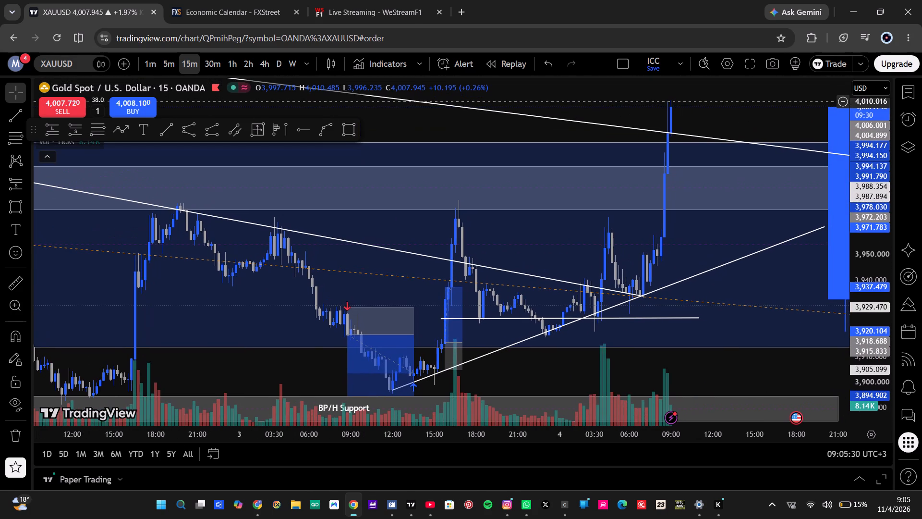
pyautogui.moveTo(329, 101); pyautogui.dragTo(304, 133)
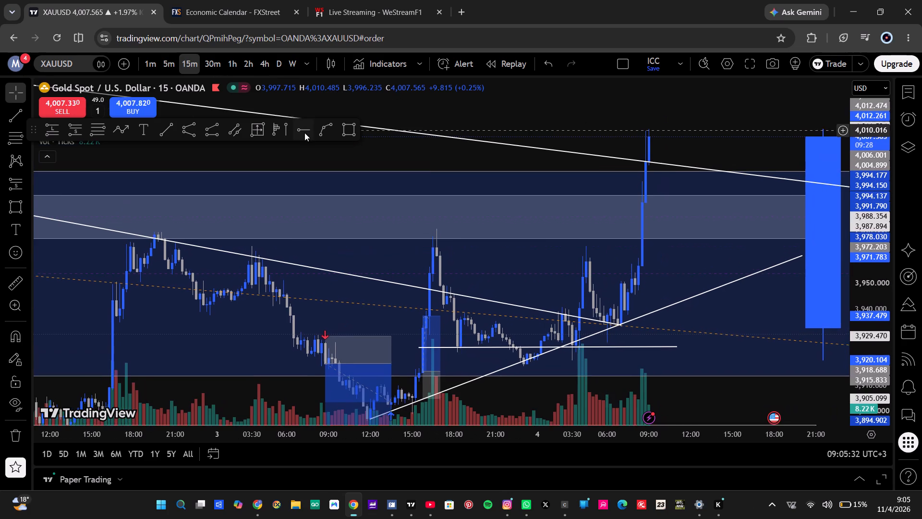
pyautogui.moveTo(304, 133); pyautogui.dragTo(303, 134)
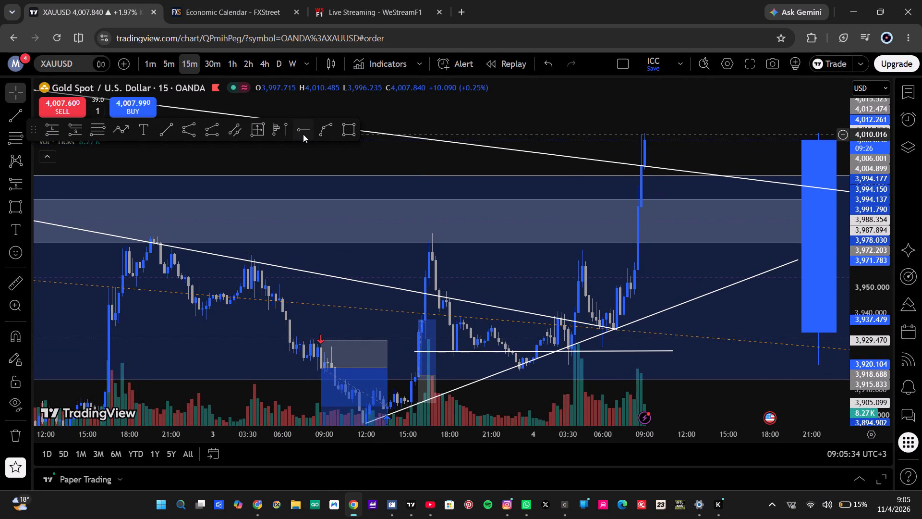
pyautogui.moveTo(303, 134); pyautogui.dragTo(281, 181)
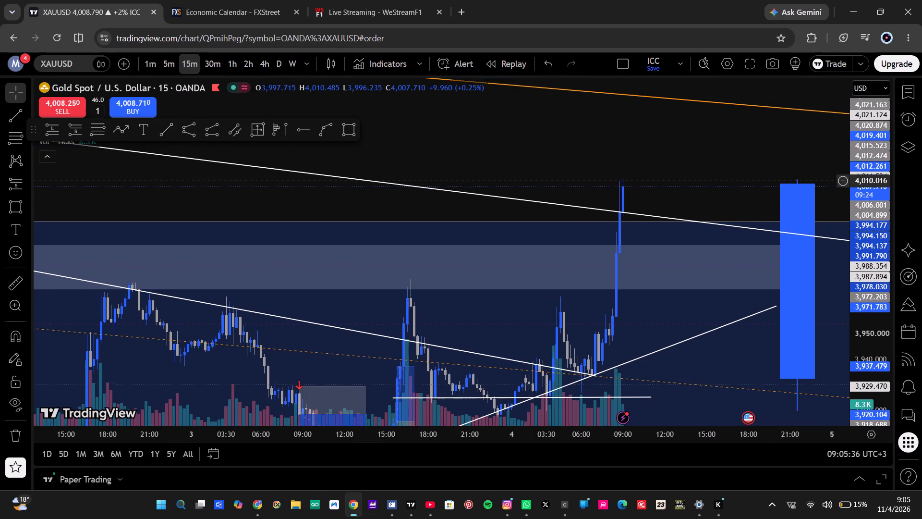
pyautogui.moveTo(281, 181); pyautogui.dragTo(274, 208)
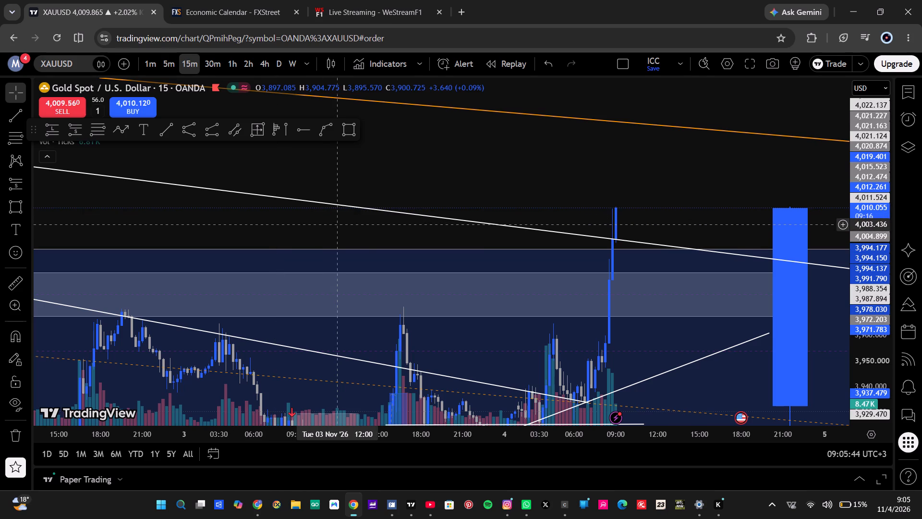
pyautogui.moveTo(339, 224); pyautogui.dragTo(458, 190)
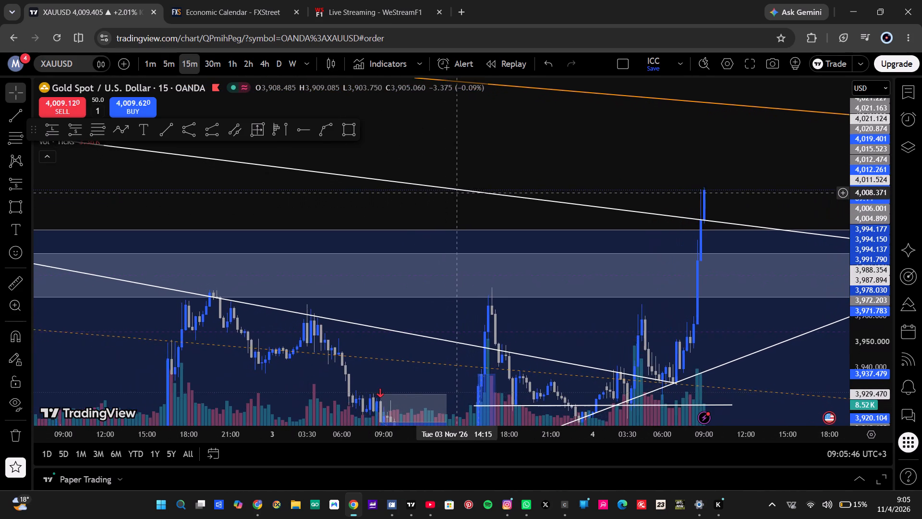
pyautogui.moveTo(458, 190); pyautogui.dragTo(484, 165)
pyautogui.scroll(-4, 484, 165)
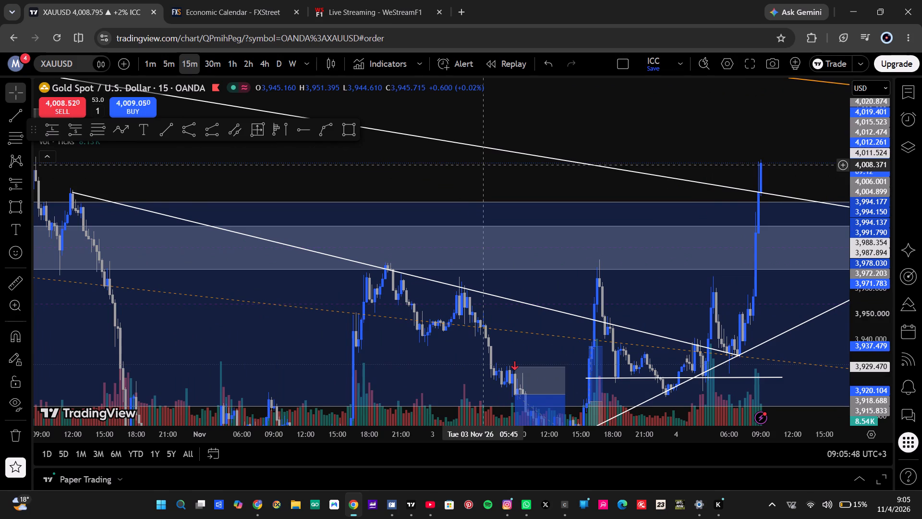
pyautogui.scroll(-2, 484, 165)
pyautogui.scroll(1, 484, 165)
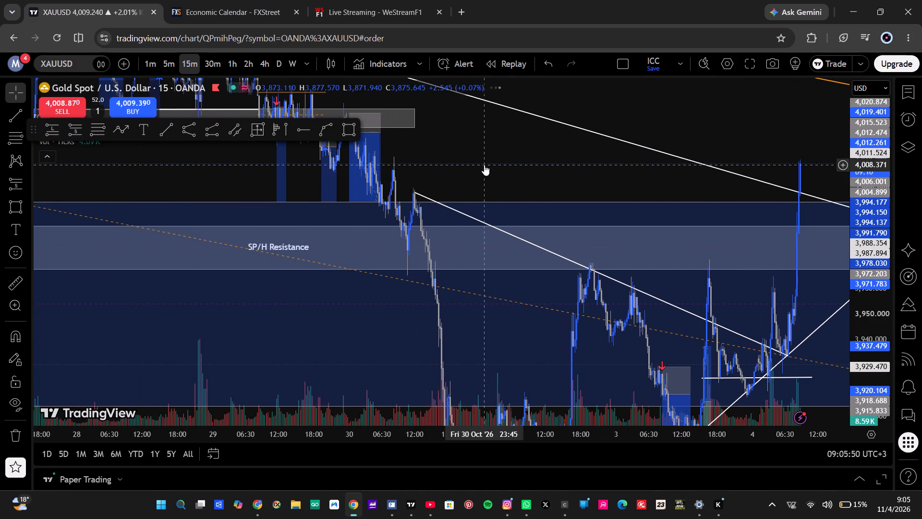
pyautogui.scroll(2, 484, 165)
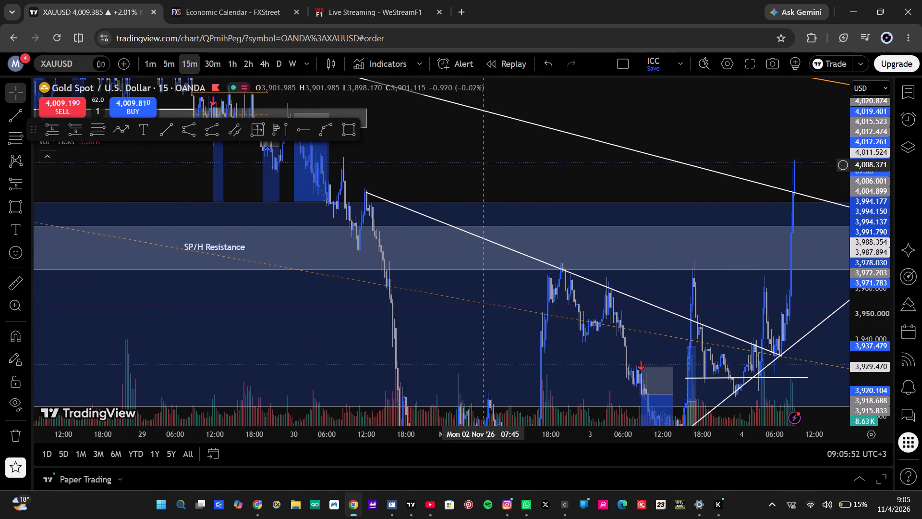
pyautogui.scroll(1, 484, 165)
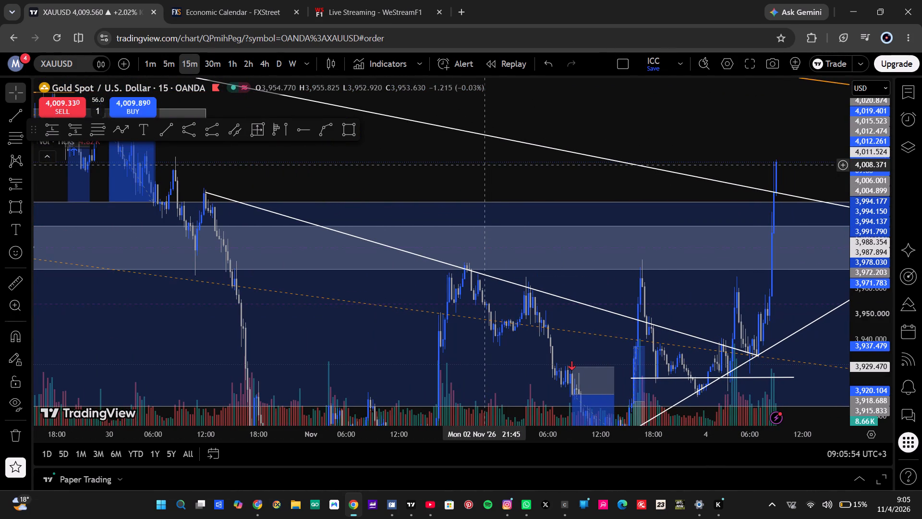
# Extend the grey H S&R ZONE rectangle above the SP/H Resistance zone forward in time to about 12:45 on 4 November.
pyautogui.moveTo(484, 165); pyautogui.dragTo(616, 284)
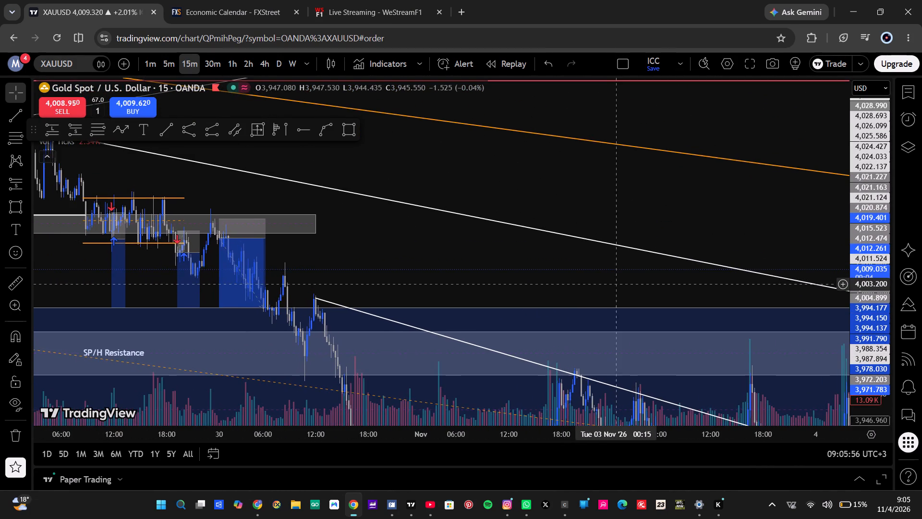
pyautogui.moveTo(616, 284); pyautogui.dragTo(498, 287)
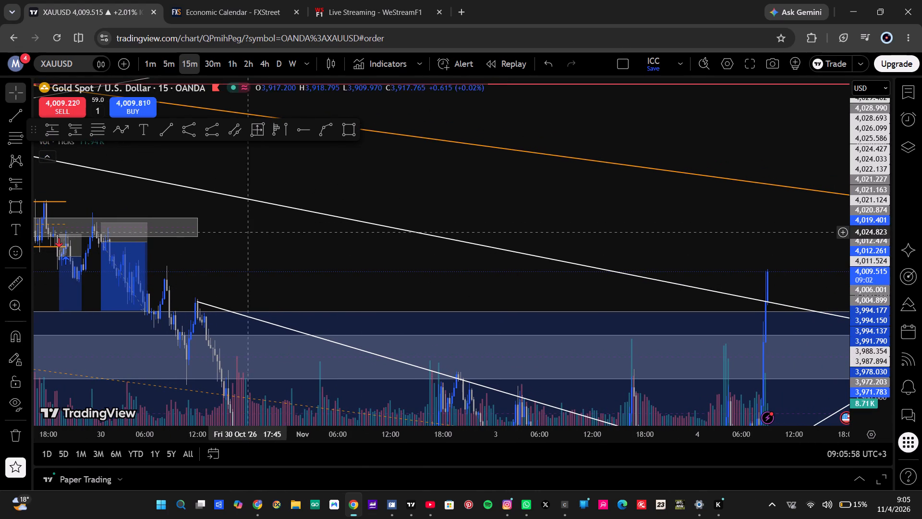
pyautogui.moveTo(197, 225); pyautogui.dragTo(382, 219)
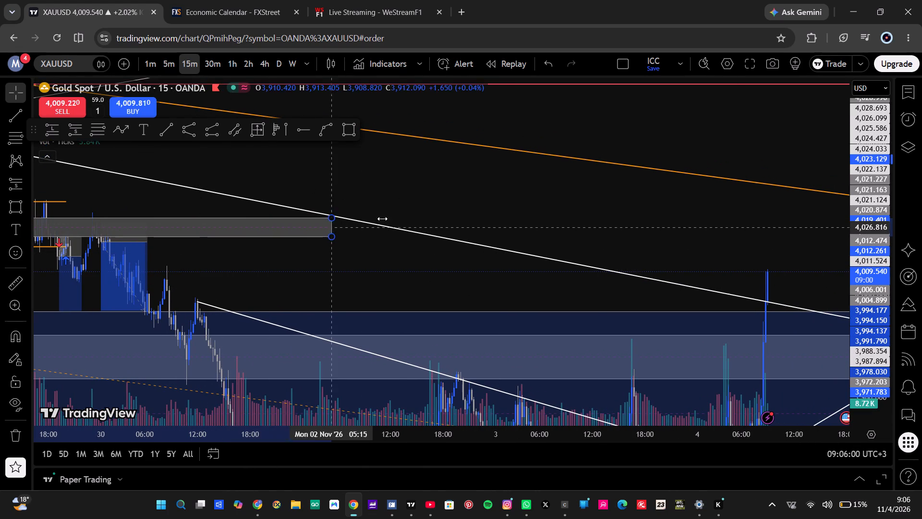
pyautogui.moveTo(382, 219); pyautogui.dragTo(655, 233)
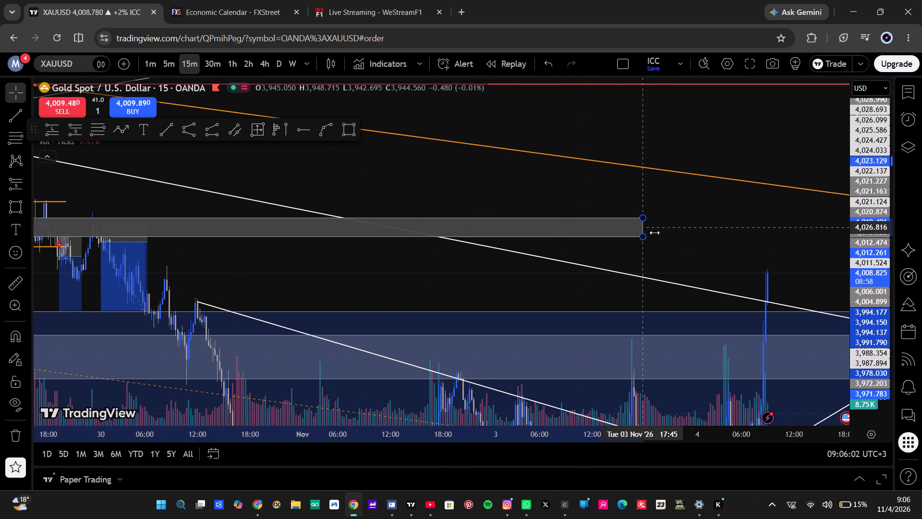
pyautogui.moveTo(655, 233); pyautogui.dragTo(800, 226)
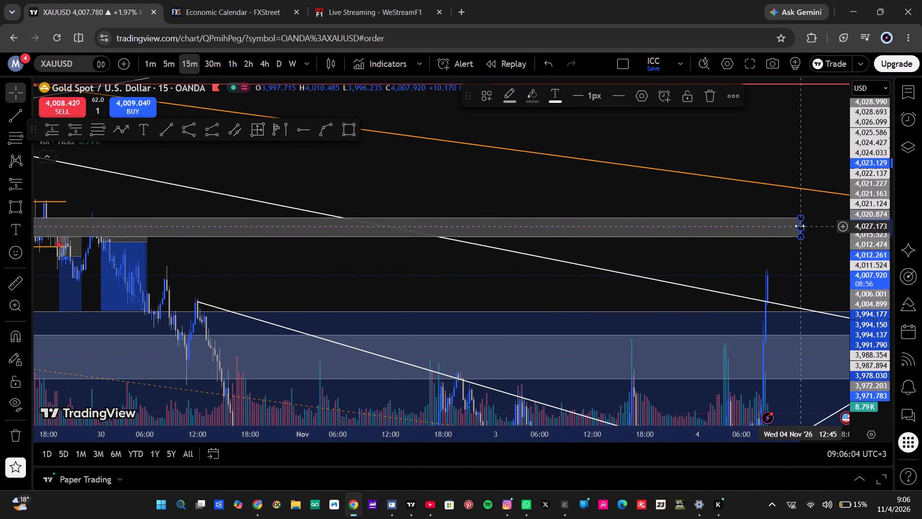
pyautogui.click(785, 265)
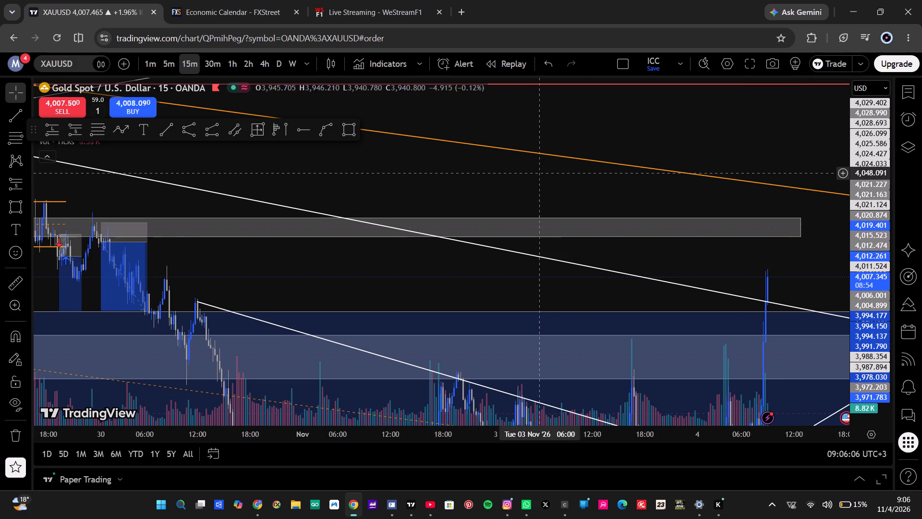
# Examine the 15-minute gold breakout against the H S&R ZONE, the upper resistance levels, the white trendlines and the BP/H Support zone.
pyautogui.moveTo(530, 180); pyautogui.dragTo(768, 259)
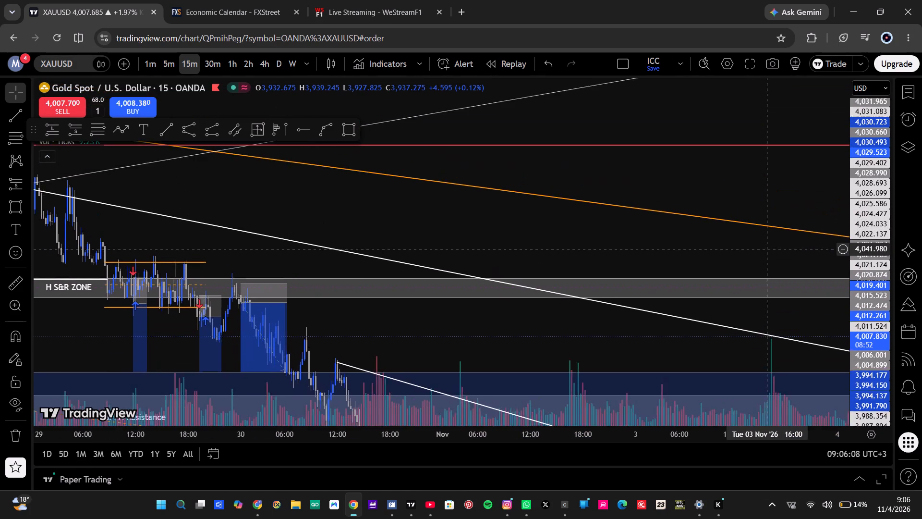
pyautogui.moveTo(768, 259); pyautogui.dragTo(696, 272)
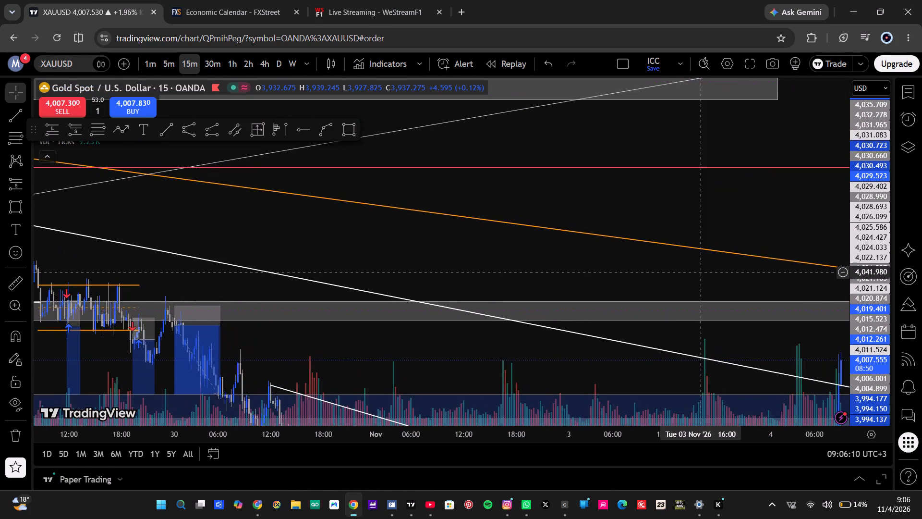
pyautogui.moveTo(696, 272); pyautogui.dragTo(628, 308)
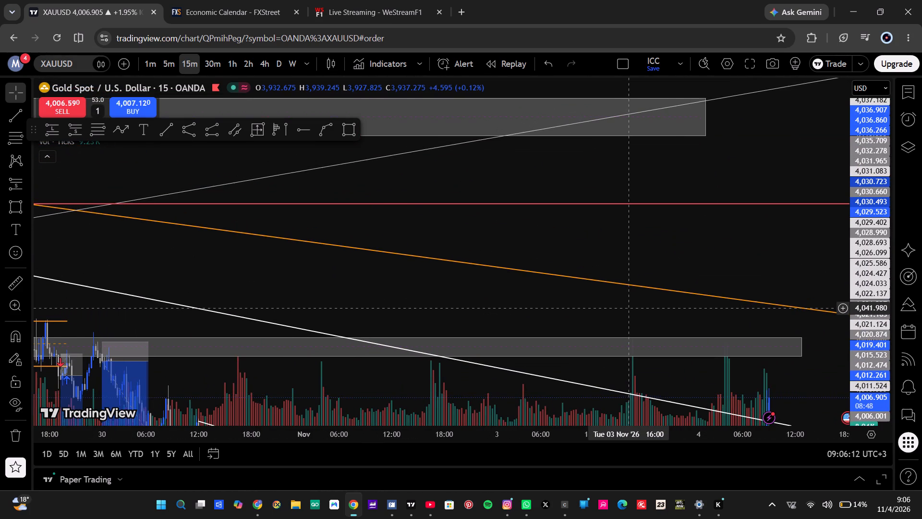
pyautogui.moveTo(628, 308); pyautogui.dragTo(562, 320)
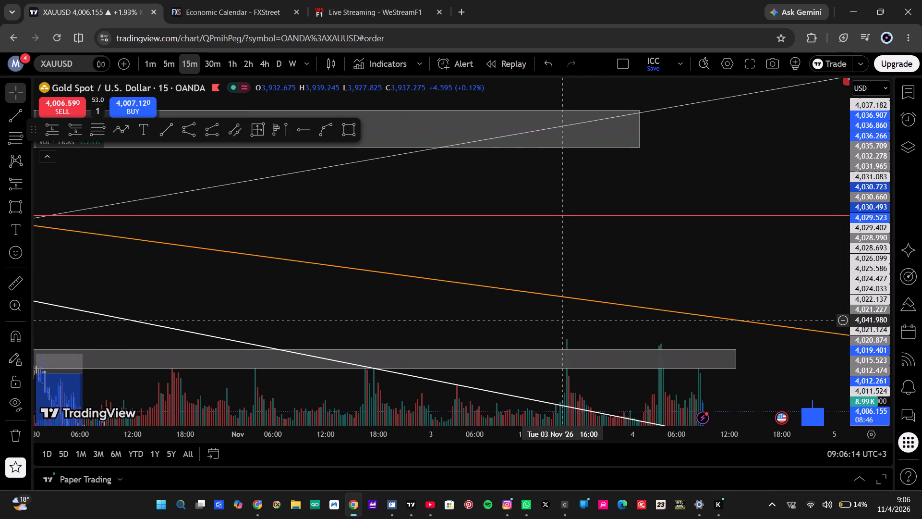
pyautogui.moveTo(562, 320); pyautogui.dragTo(553, 341)
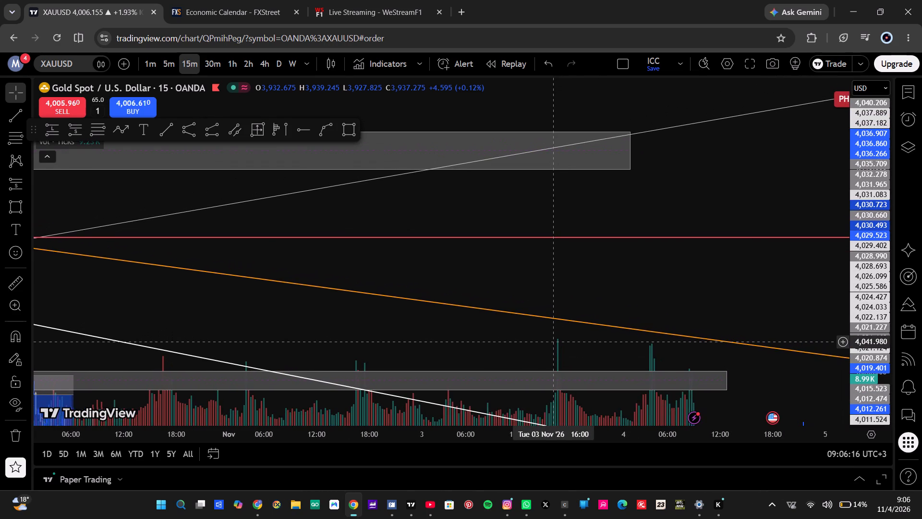
pyautogui.moveTo(553, 341); pyautogui.dragTo(552, 258)
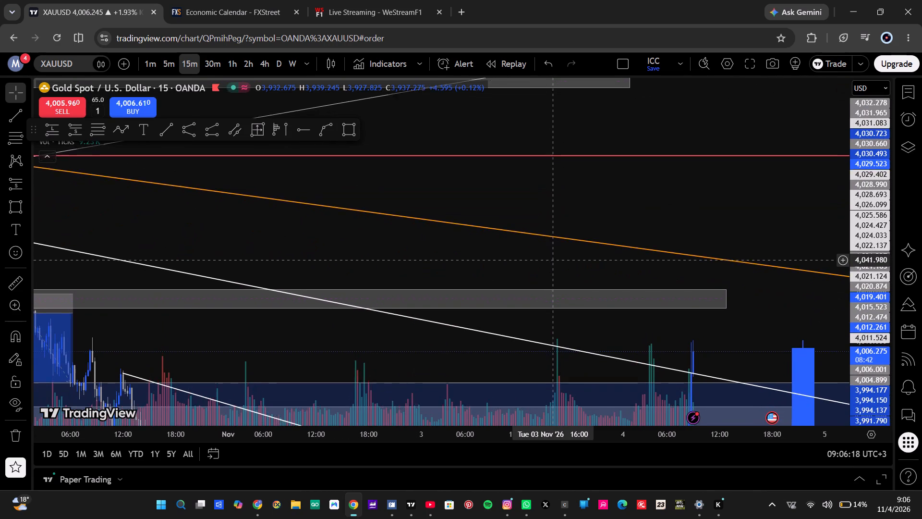
pyautogui.moveTo(552, 258); pyautogui.dragTo(559, 92)
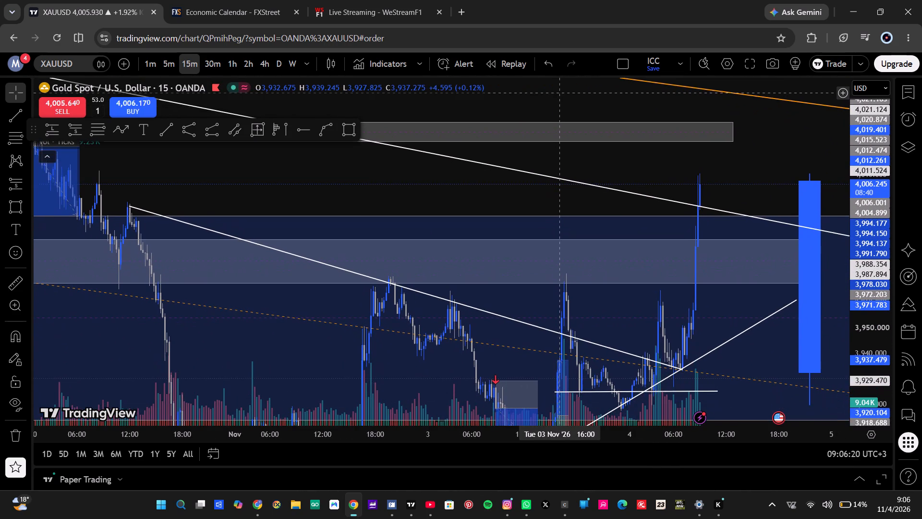
pyautogui.moveTo(559, 92); pyautogui.dragTo(561, 24)
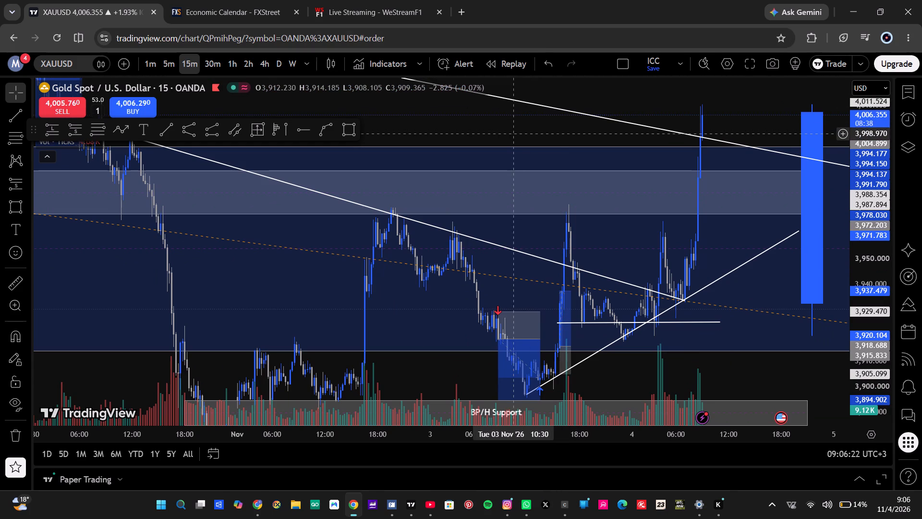
pyautogui.moveTo(515, 134); pyautogui.dragTo(516, 128)
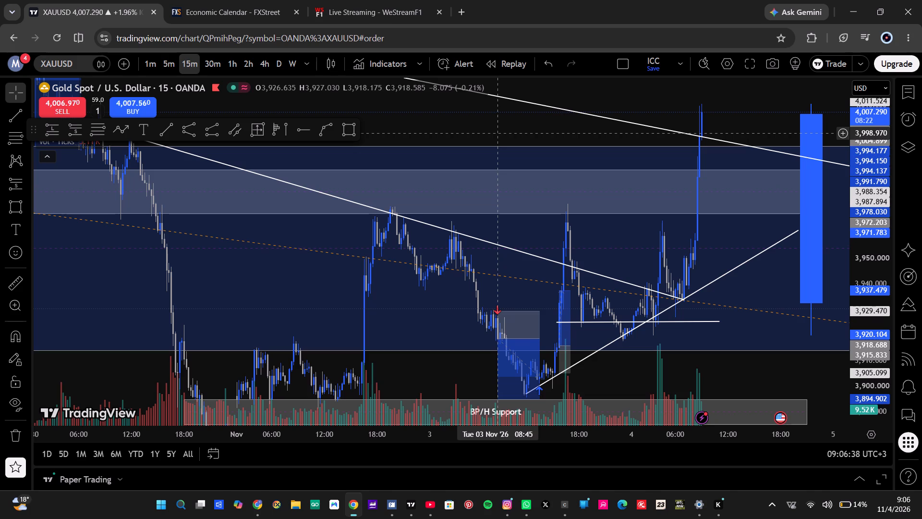
# Switch to the TradingView desktop app, dismiss the referral ad, and extend the orange BTCUSD channel forward to 15:00 on 4 November.
pyautogui.click(414, 509)
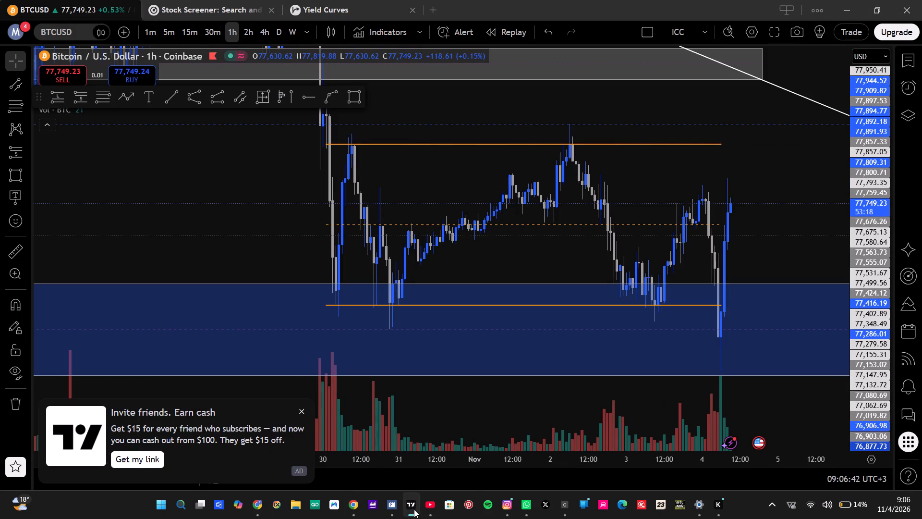
pyautogui.click(301, 412)
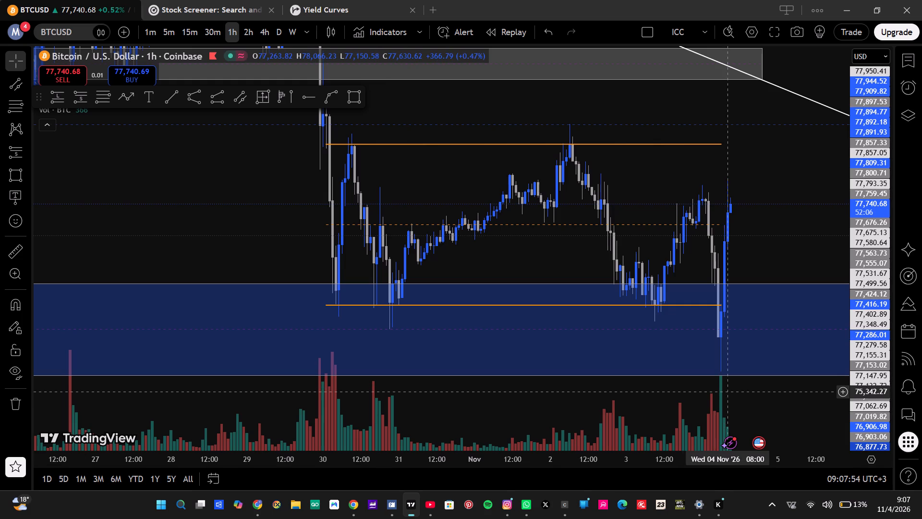
pyautogui.moveTo(733, 396); pyautogui.dragTo(724, 396)
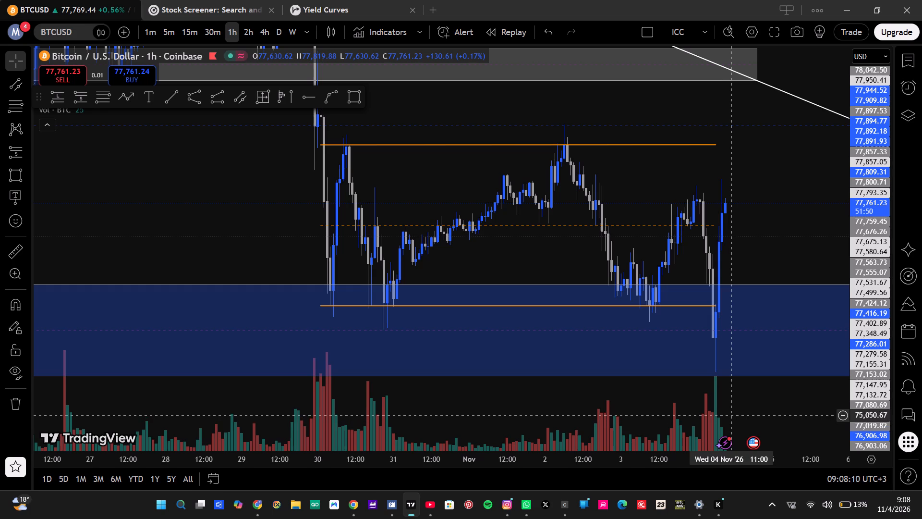
pyautogui.moveTo(730, 414); pyautogui.dragTo(745, 412)
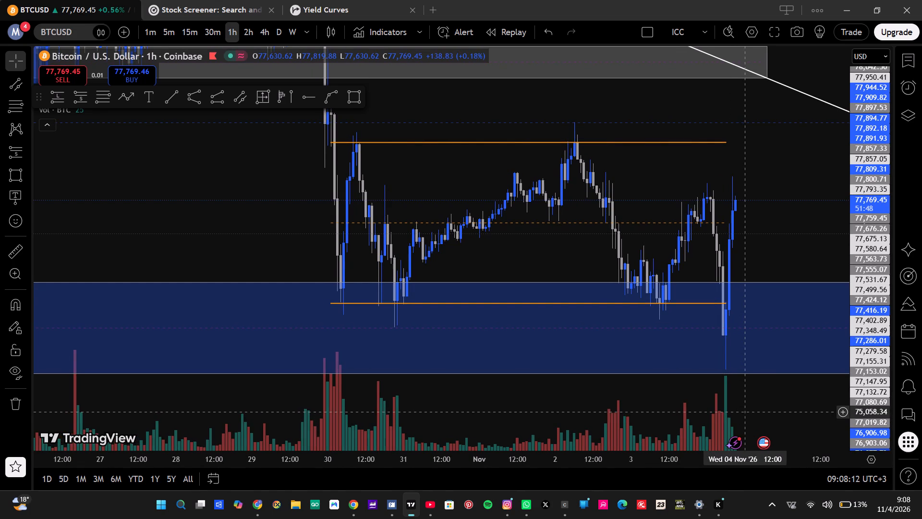
pyautogui.moveTo(745, 412); pyautogui.dragTo(745, 412)
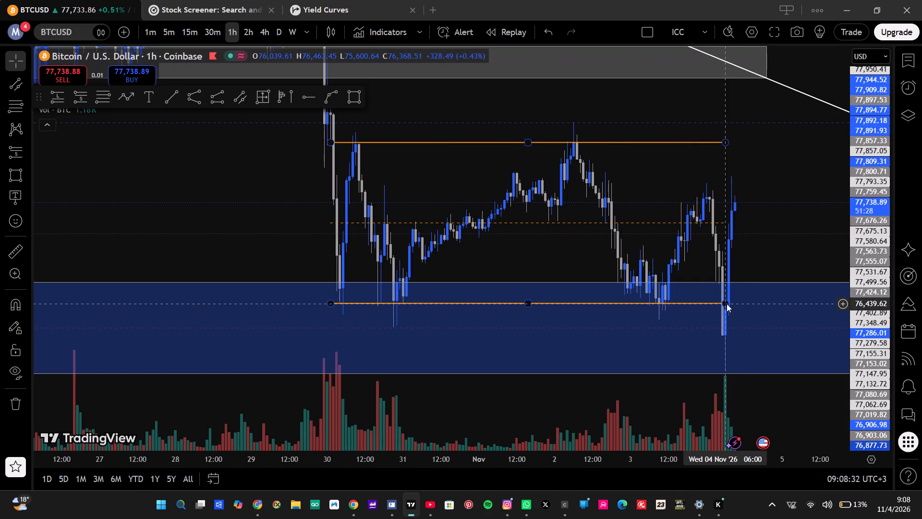
pyautogui.moveTo(727, 304); pyautogui.dragTo(753, 302)
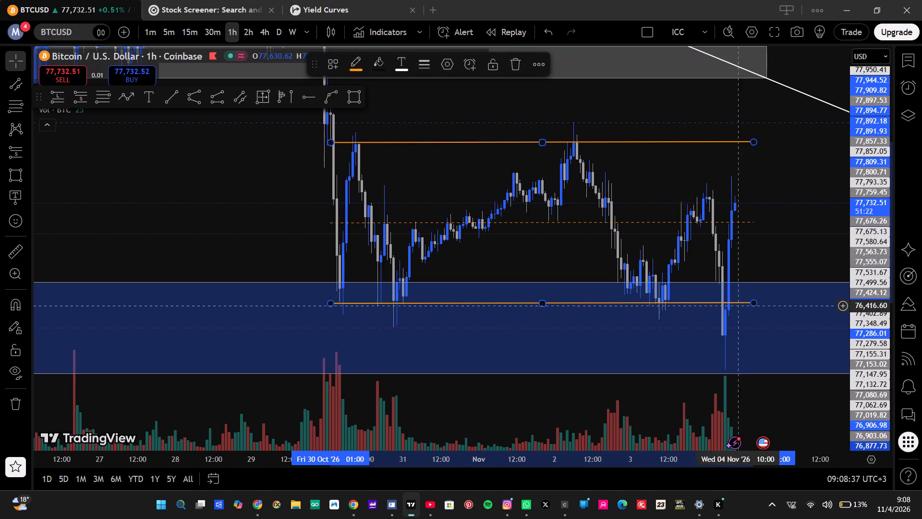
# Raise the lower boundary of the orange BTCUSD channel to about 76,610, near the top of the blue zone.
pyautogui.click(541, 304)
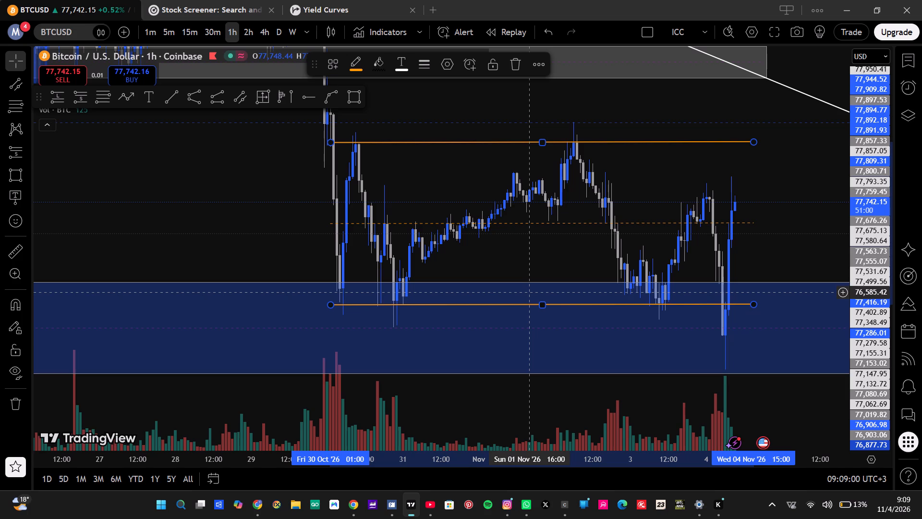
pyautogui.moveTo(544, 305); pyautogui.dragTo(544, 302)
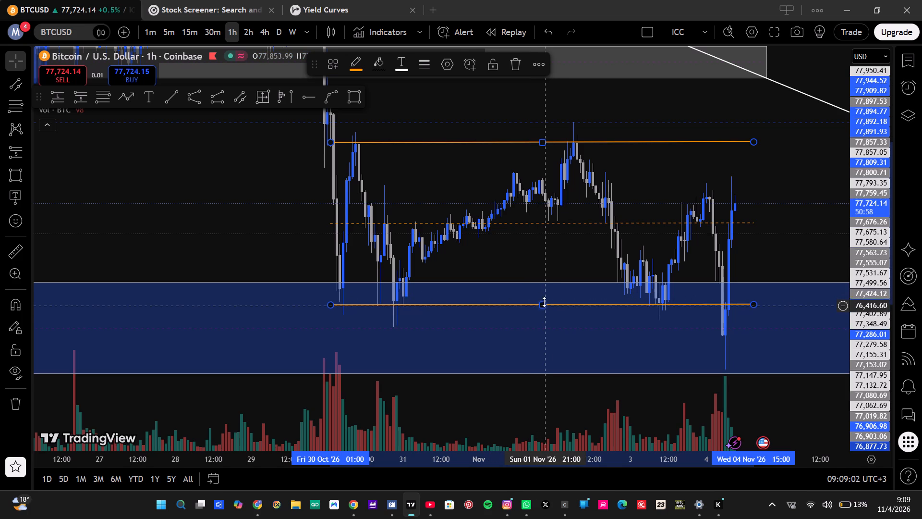
pyautogui.moveTo(544, 302); pyautogui.dragTo(542, 289)
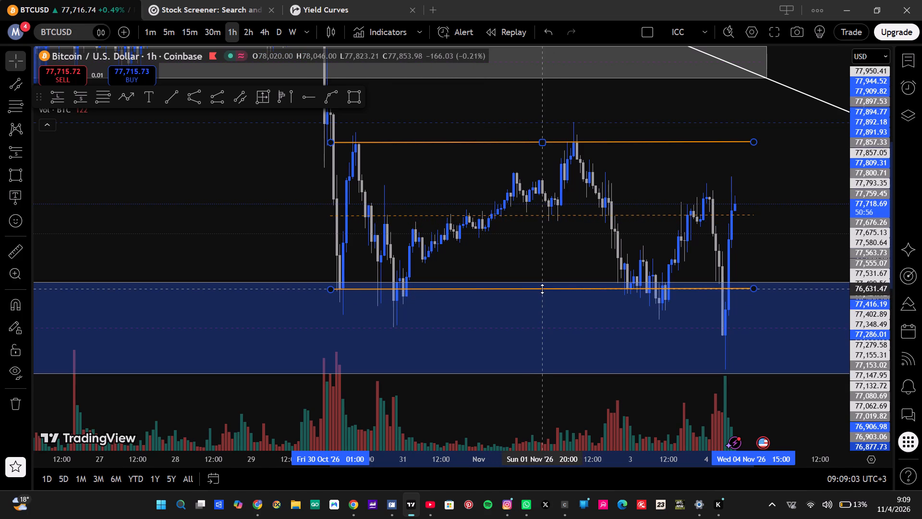
pyautogui.moveTo(542, 289); pyautogui.dragTo(541, 289)
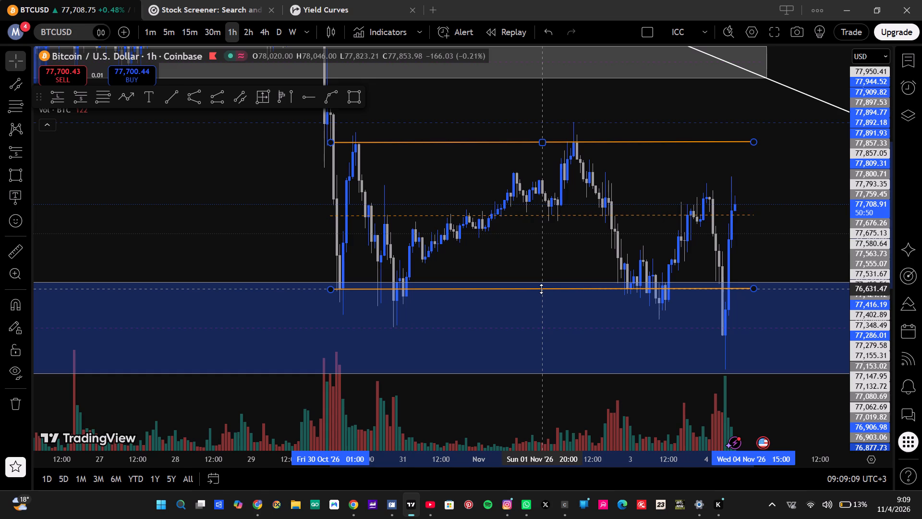
pyautogui.moveTo(541, 289); pyautogui.dragTo(542, 289)
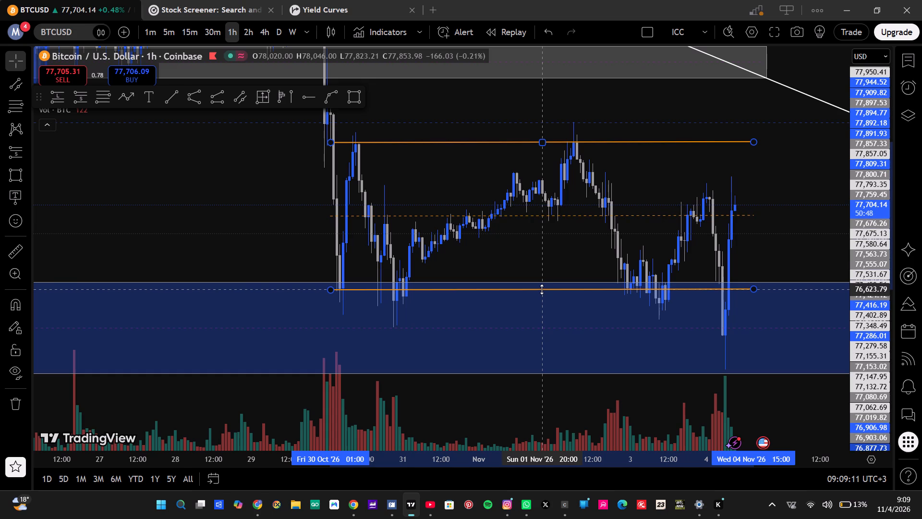
pyautogui.moveTo(542, 289); pyautogui.dragTo(541, 290)
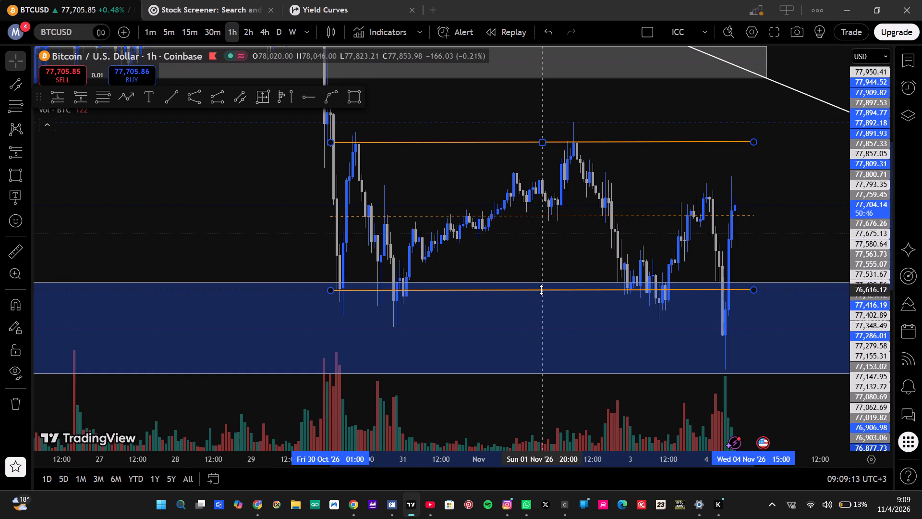
pyautogui.moveTo(541, 290); pyautogui.dragTo(541, 290)
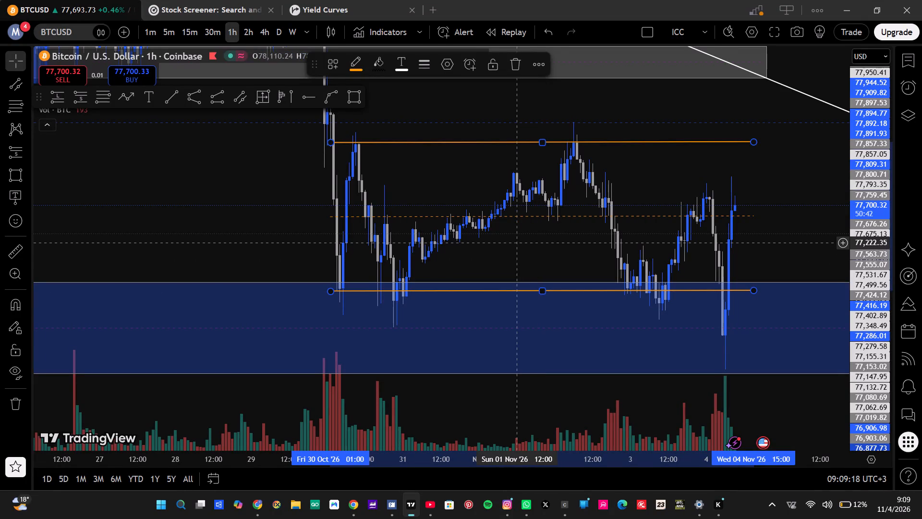
pyautogui.click(516, 242)
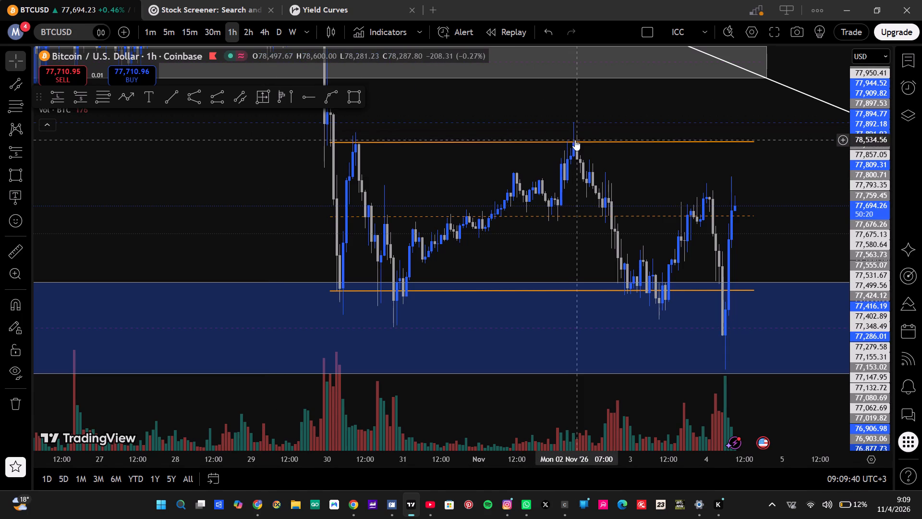
# Lower the upper boundary of the orange BTCUSD channel to about 78,000, in line with the recent candle highs.
pyautogui.moveTo(544, 143); pyautogui.dragTo(544, 168)
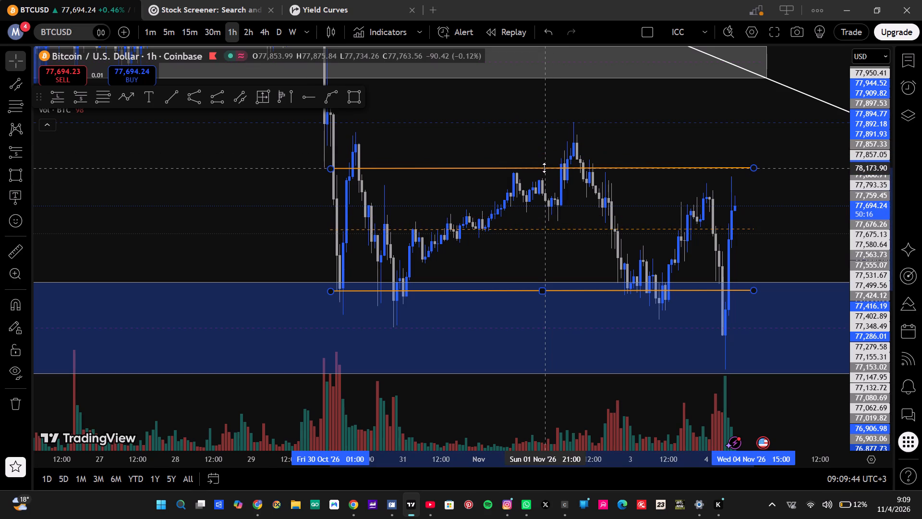
pyautogui.moveTo(544, 168); pyautogui.dragTo(543, 172)
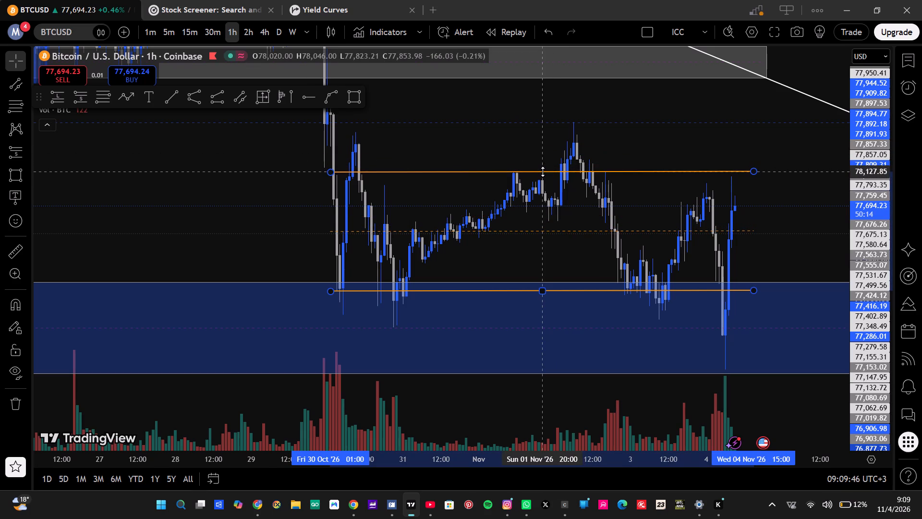
pyautogui.moveTo(543, 172); pyautogui.dragTo(542, 174)
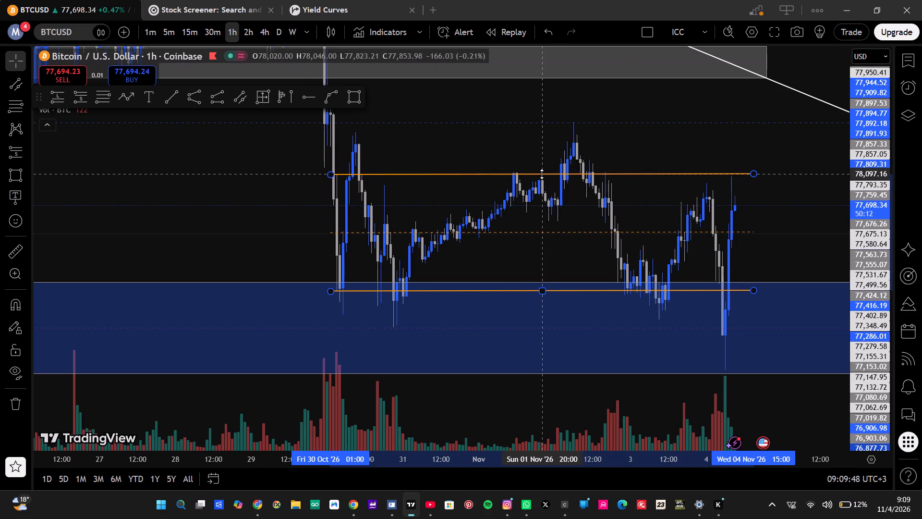
pyautogui.moveTo(542, 174); pyautogui.dragTo(539, 174)
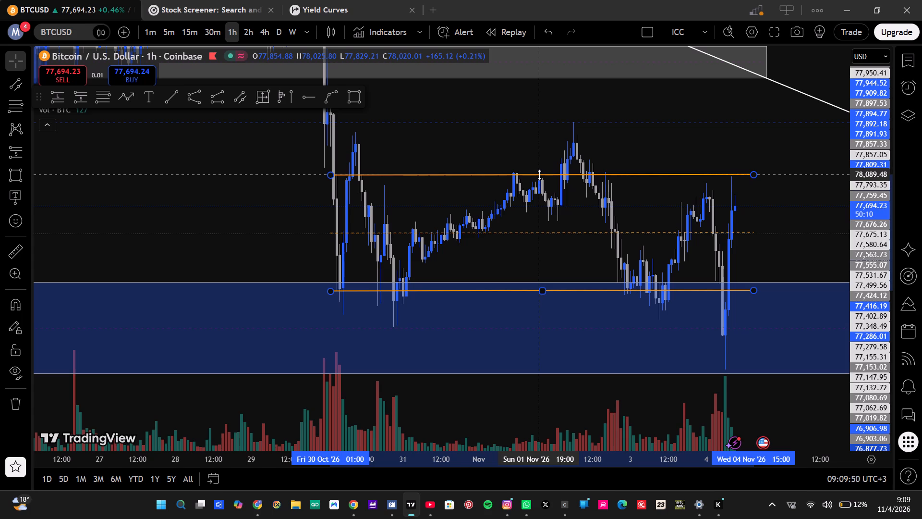
pyautogui.moveTo(539, 174); pyautogui.dragTo(537, 174)
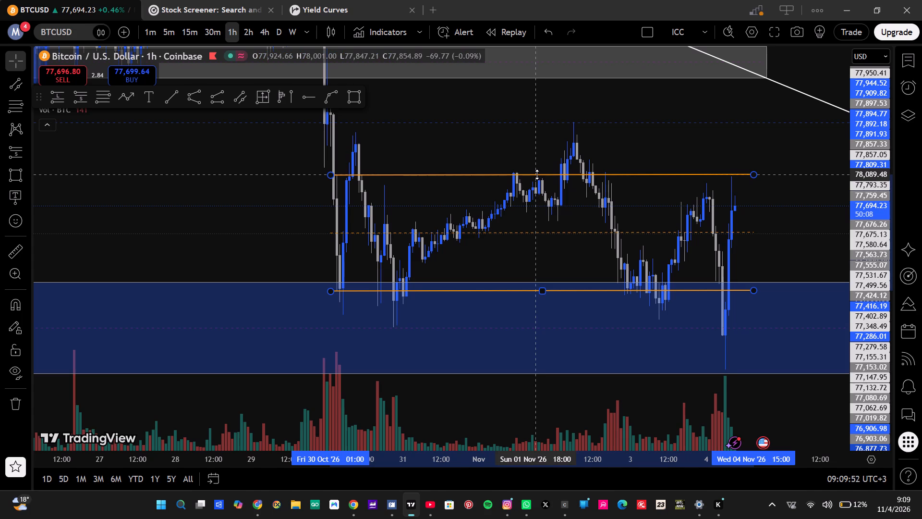
pyautogui.moveTo(537, 174); pyautogui.dragTo(531, 183)
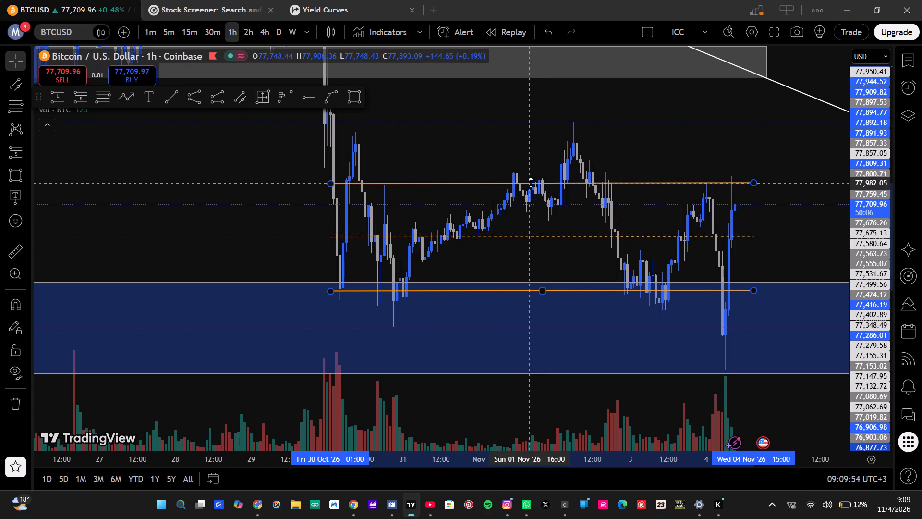
pyautogui.moveTo(531, 183); pyautogui.dragTo(531, 181)
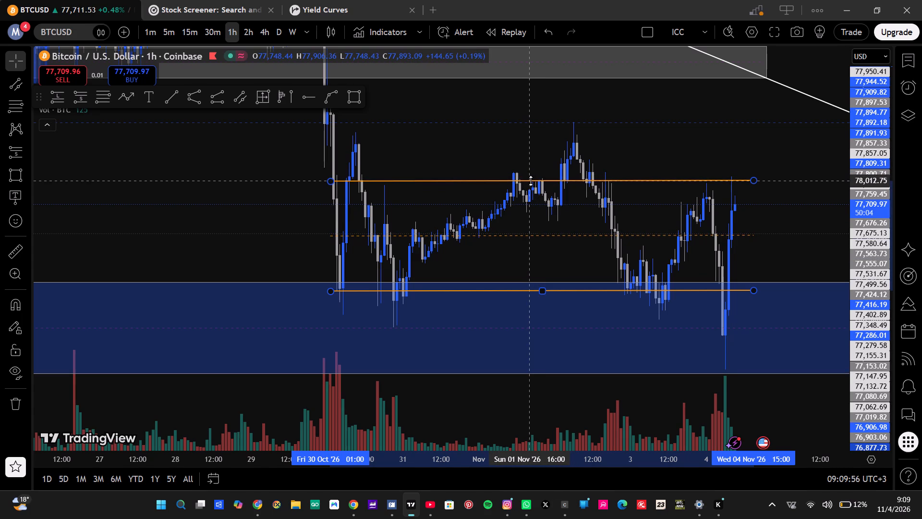
pyautogui.moveTo(531, 181); pyautogui.dragTo(530, 181)
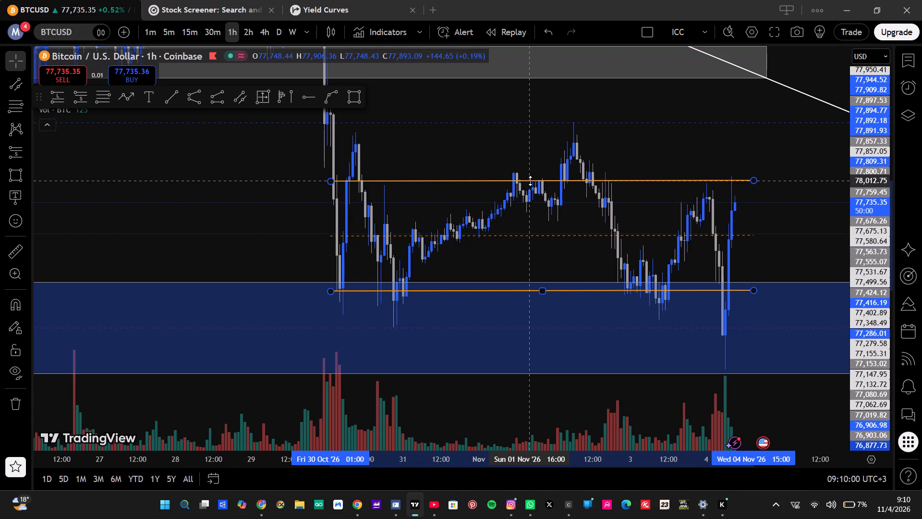
pyautogui.moveTo(530, 181); pyautogui.dragTo(530, 182)
pyautogui.click(621, 142)
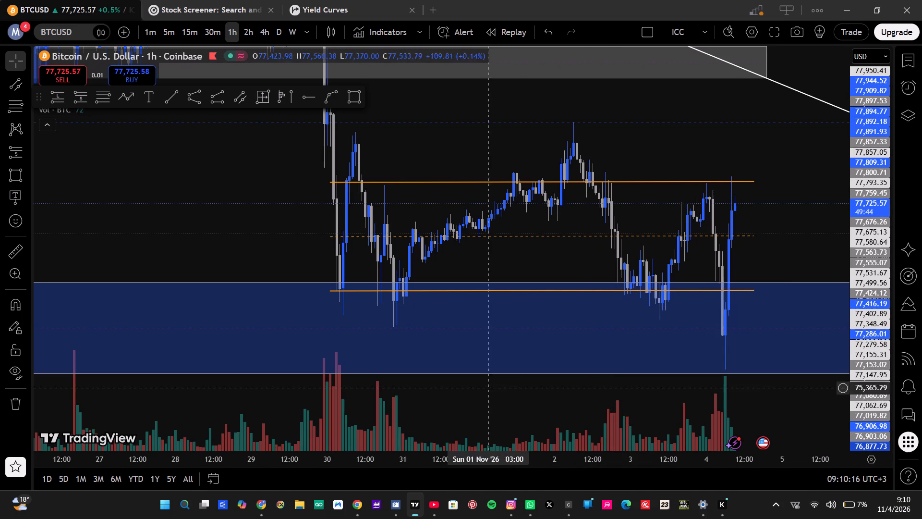
# Switch back to the XAUUSD chart in Chrome and examine the 15-minute price action above the BP/H Support zone.
pyautogui.click(360, 508)
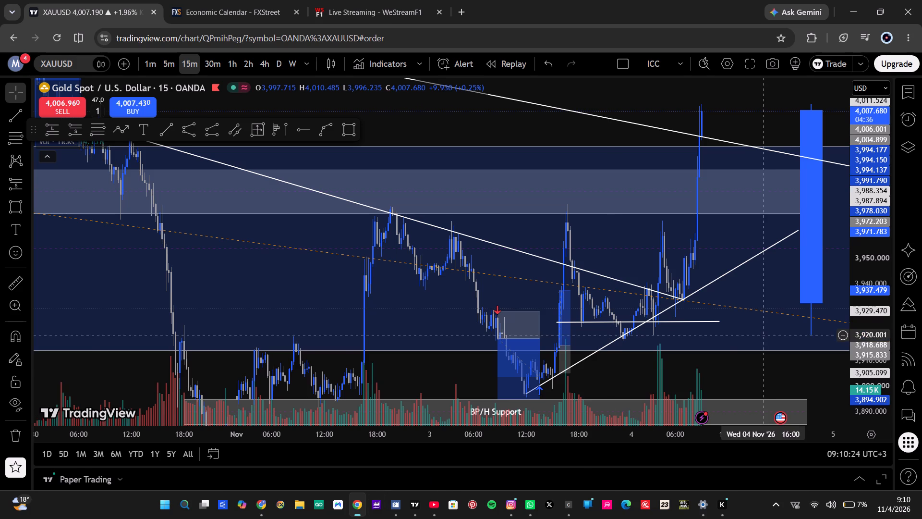
pyautogui.moveTo(758, 366); pyautogui.dragTo(699, 332)
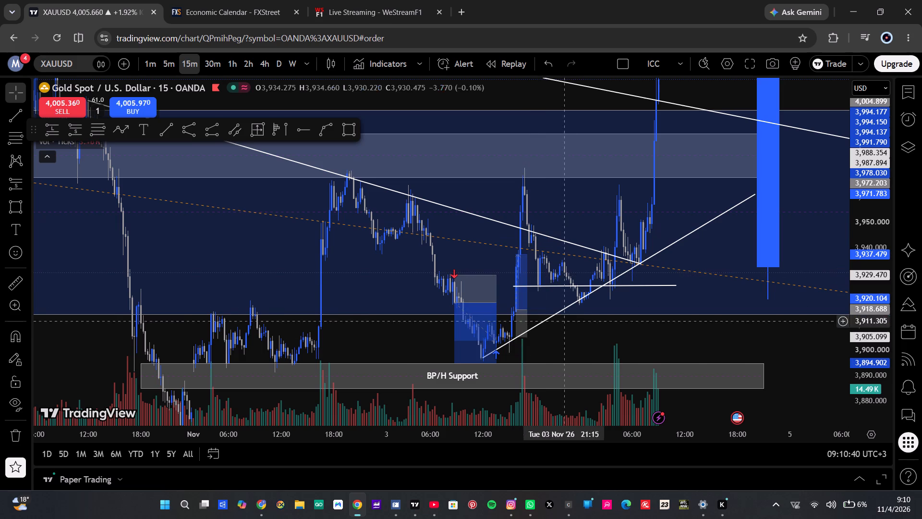
pyautogui.moveTo(581, 340); pyautogui.dragTo(596, 356)
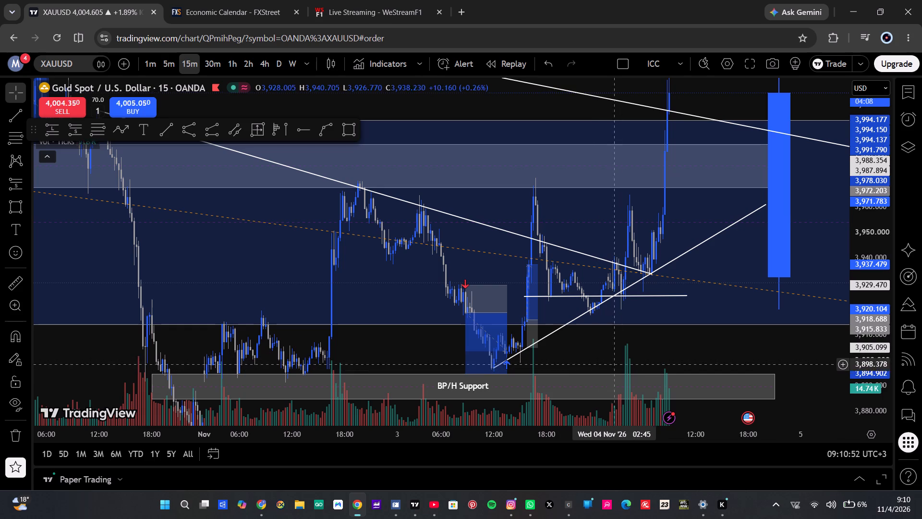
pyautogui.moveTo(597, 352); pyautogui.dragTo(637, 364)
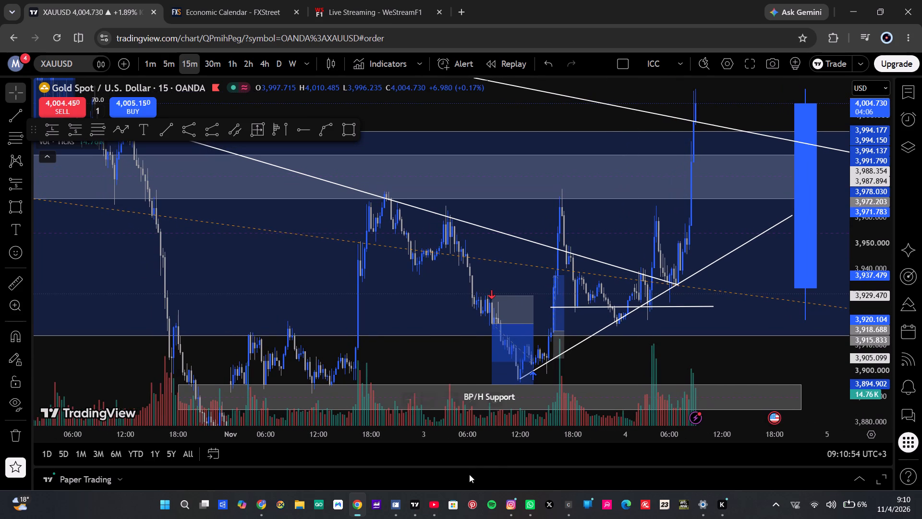
# Switch to YouTube, skim the comments under the Vospa music video, and return to the XAUUSD chart in Chrome.
pyautogui.click(432, 501)
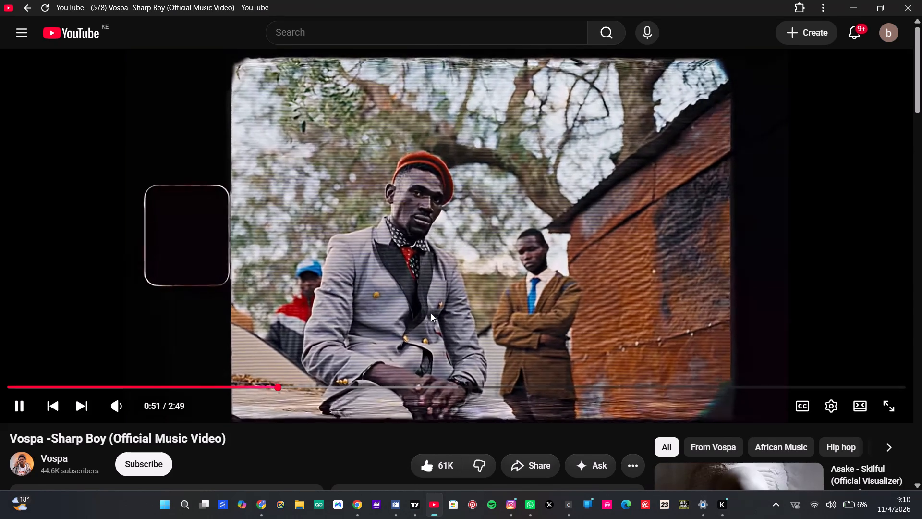
pyautogui.scroll(-3, 431, 313)
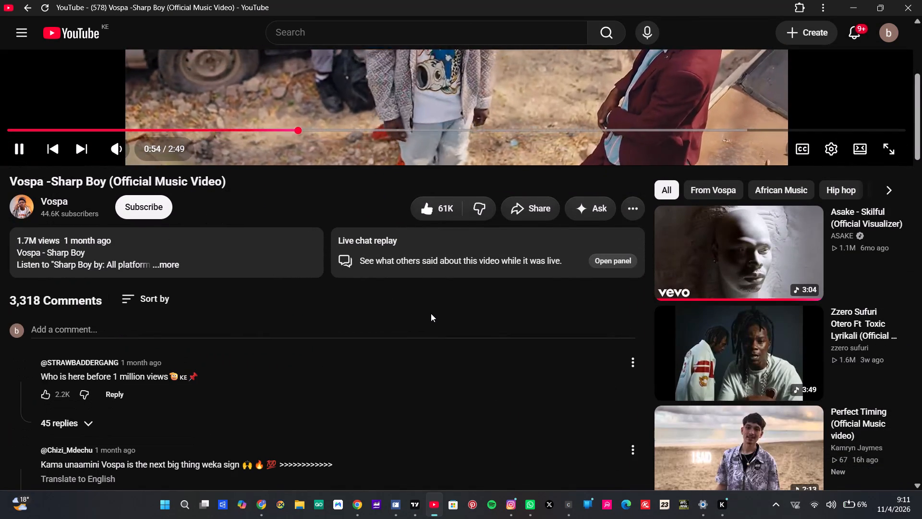
pyautogui.scroll(-4, 431, 313)
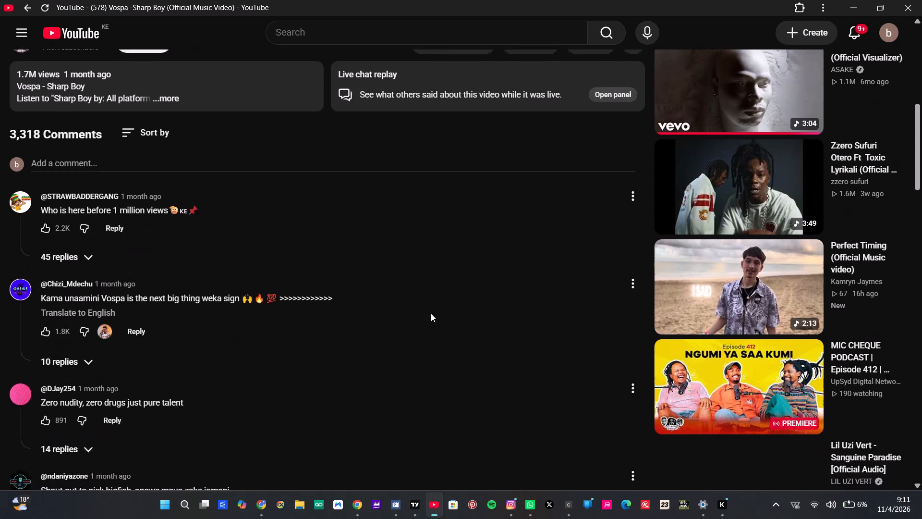
pyautogui.scroll(3, 431, 313)
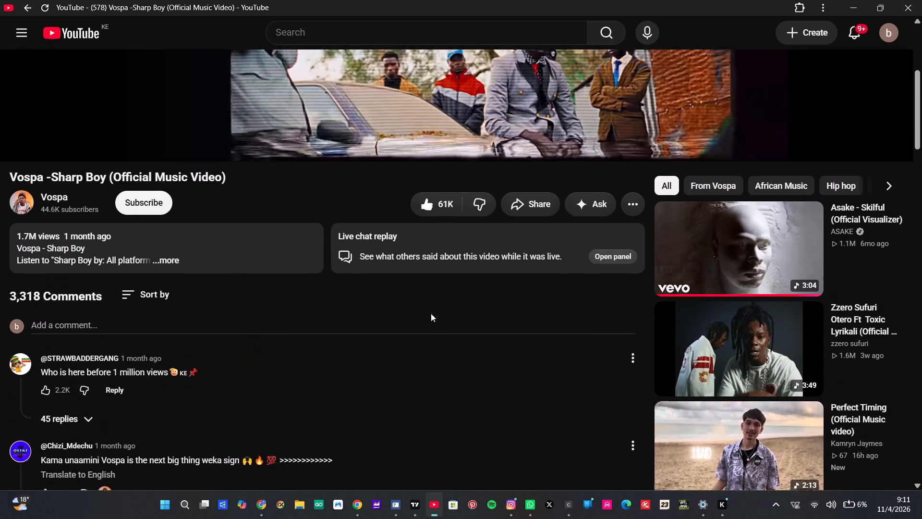
pyautogui.scroll(3, 431, 313)
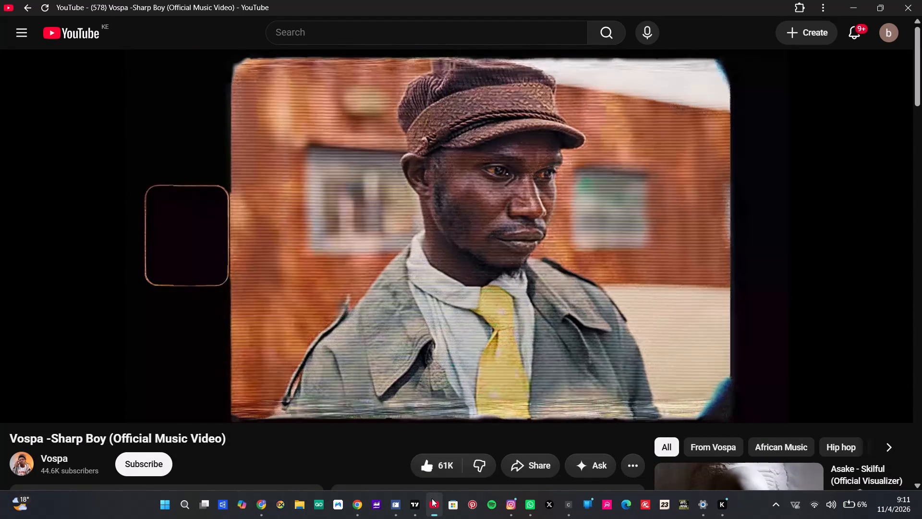
pyautogui.click(432, 504)
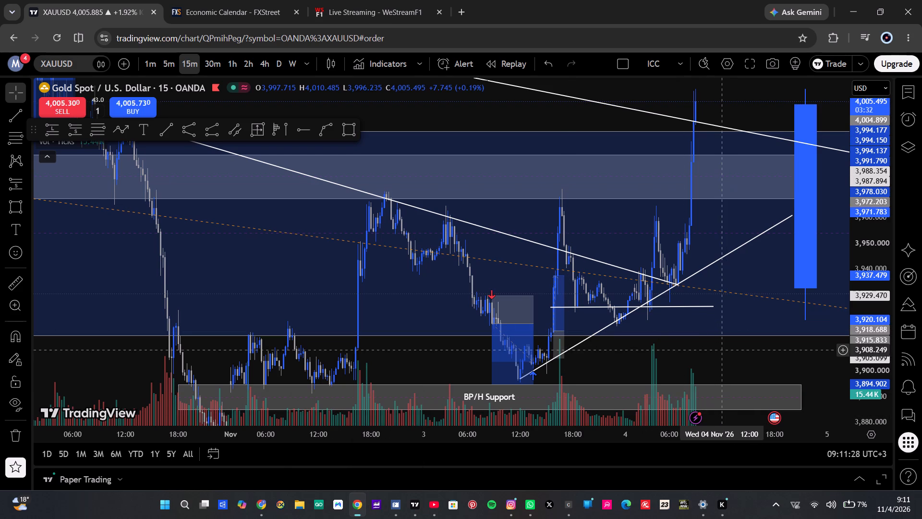
# Examine the XAUUSD 15-minute breakout above the blue zone and descending trendline, up to the grey resistance box overhead.
pyautogui.moveTo(721, 353); pyautogui.dragTo(735, 387)
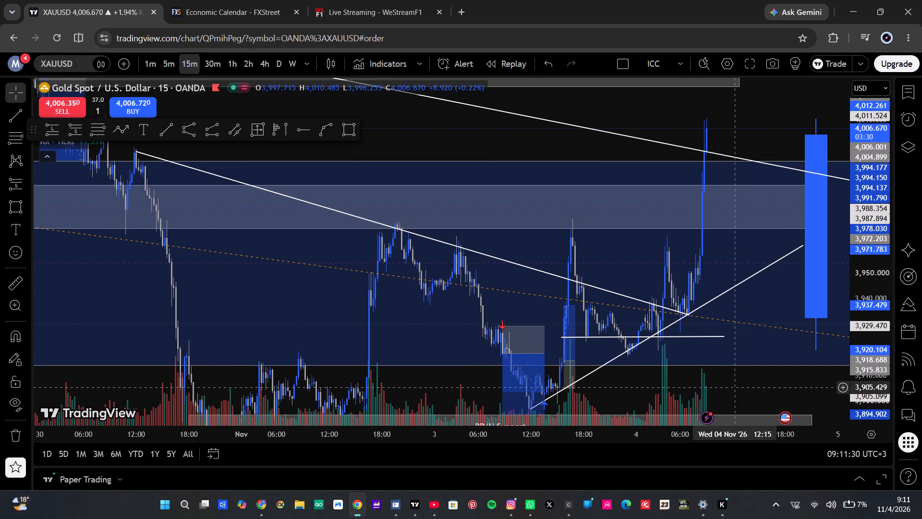
pyautogui.moveTo(735, 387); pyautogui.dragTo(772, 386)
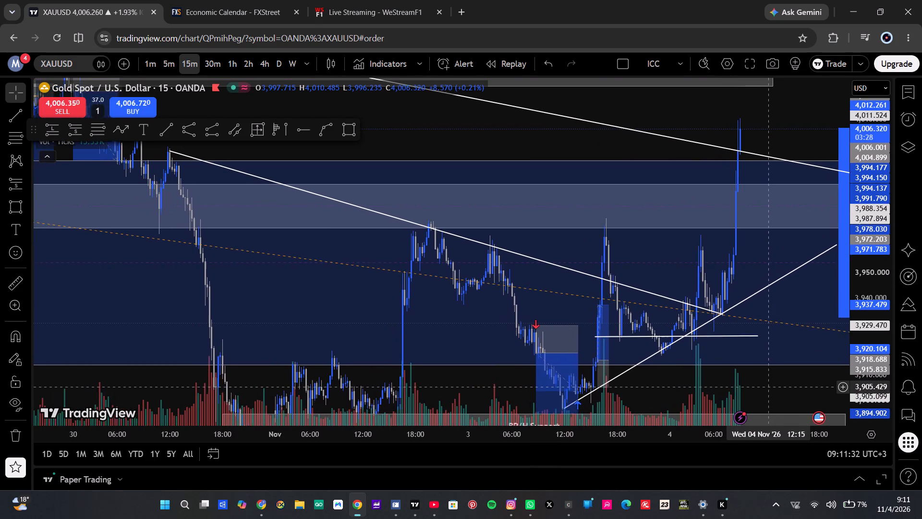
pyautogui.moveTo(772, 386); pyautogui.dragTo(776, 401)
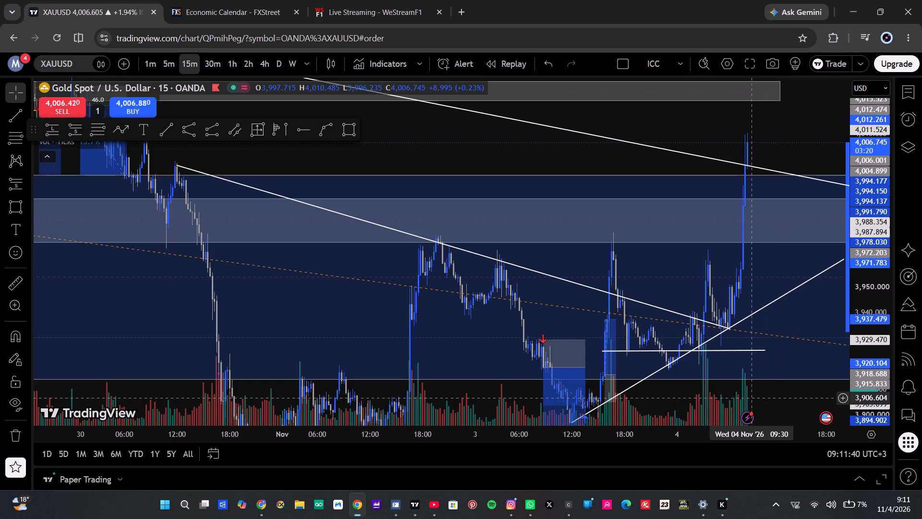
pyautogui.moveTo(775, 400); pyautogui.dragTo(739, 391)
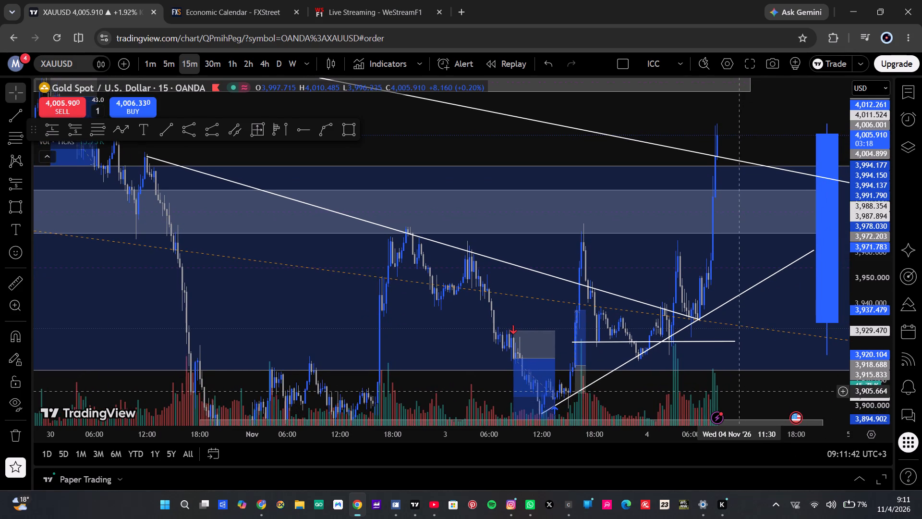
pyautogui.moveTo(739, 391); pyautogui.dragTo(733, 419)
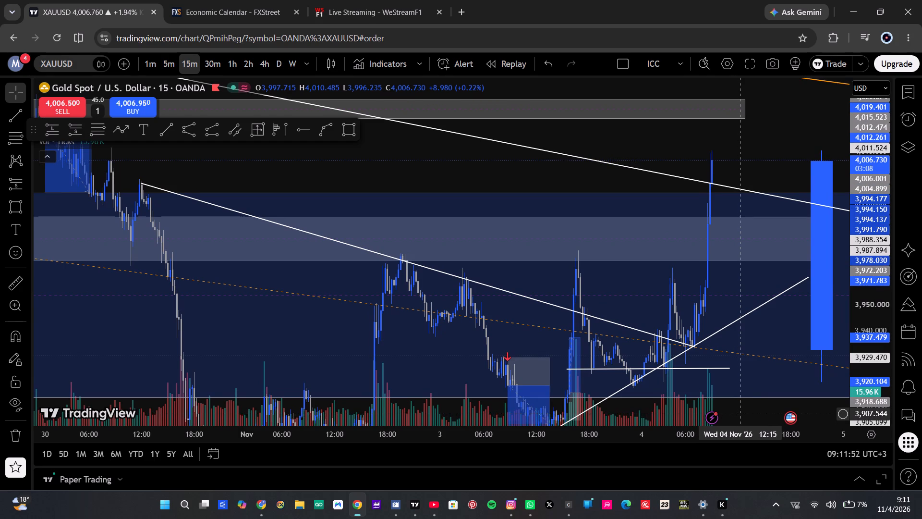
pyautogui.moveTo(740, 414); pyautogui.dragTo(770, 391)
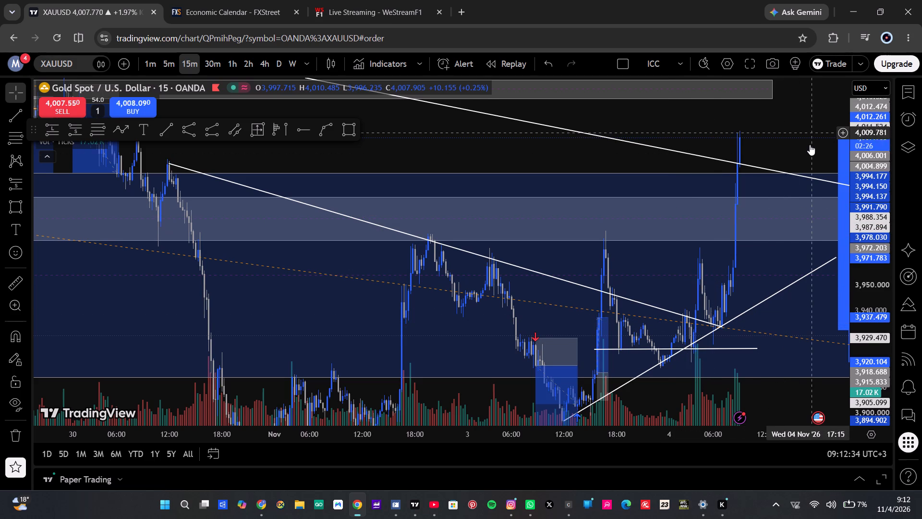
pyautogui.moveTo(808, 157); pyautogui.dragTo(738, 175)
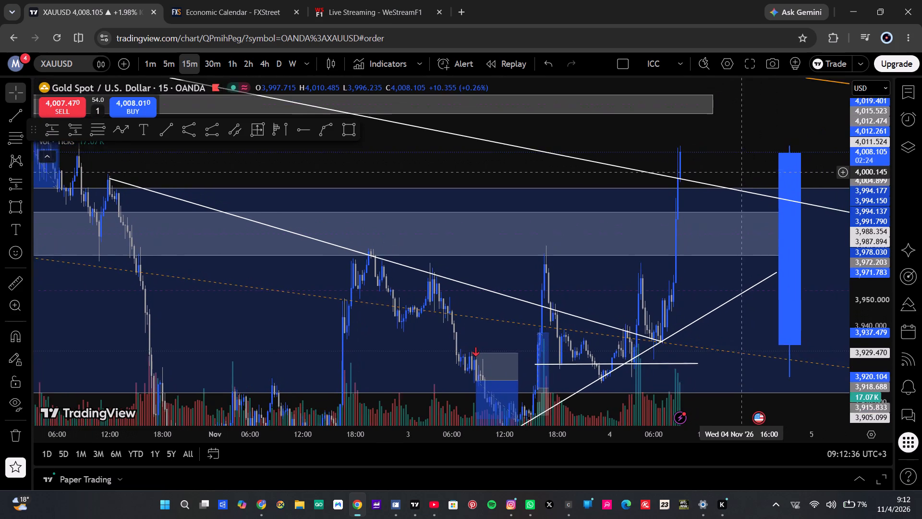
pyautogui.moveTo(738, 175); pyautogui.dragTo(737, 177)
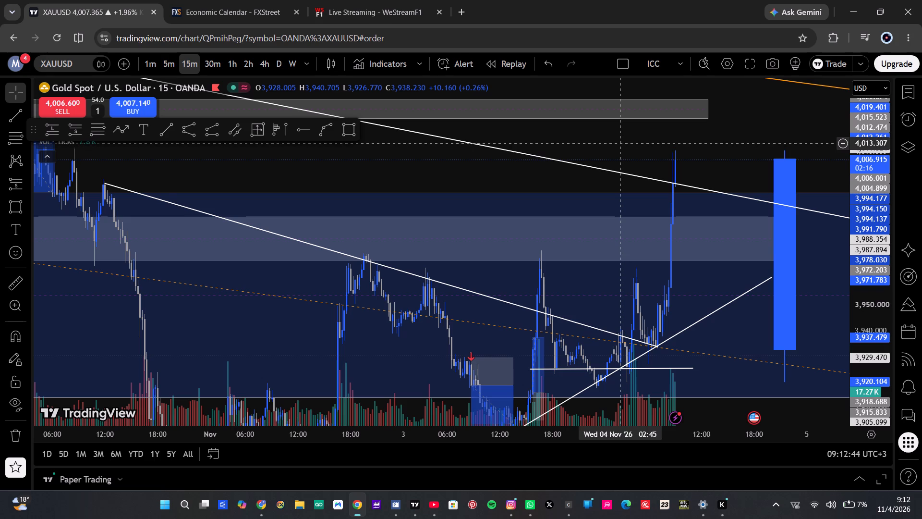
pyautogui.moveTo(619, 143); pyautogui.dragTo(631, 170)
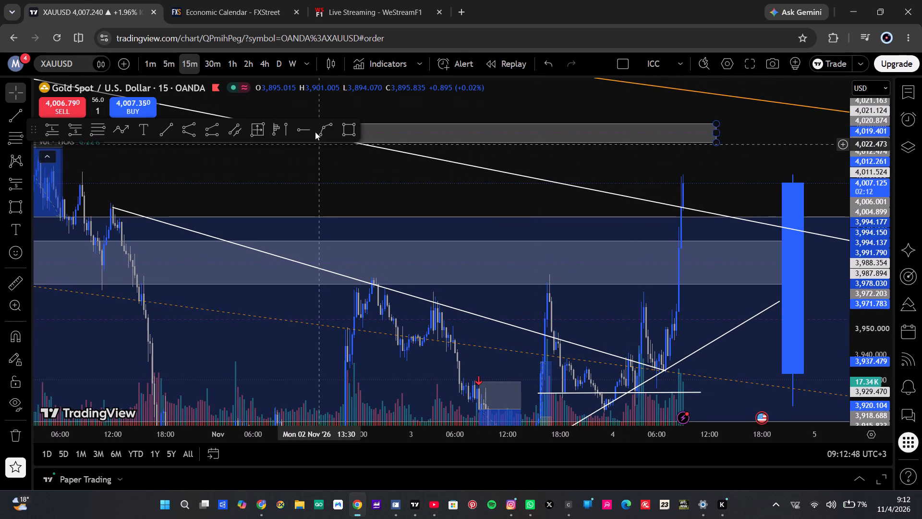
# Draw a bullish path from about 4,007 down to the top of the lighter band and up to the grey resistance box near 4,024.
pyautogui.click(121, 128)
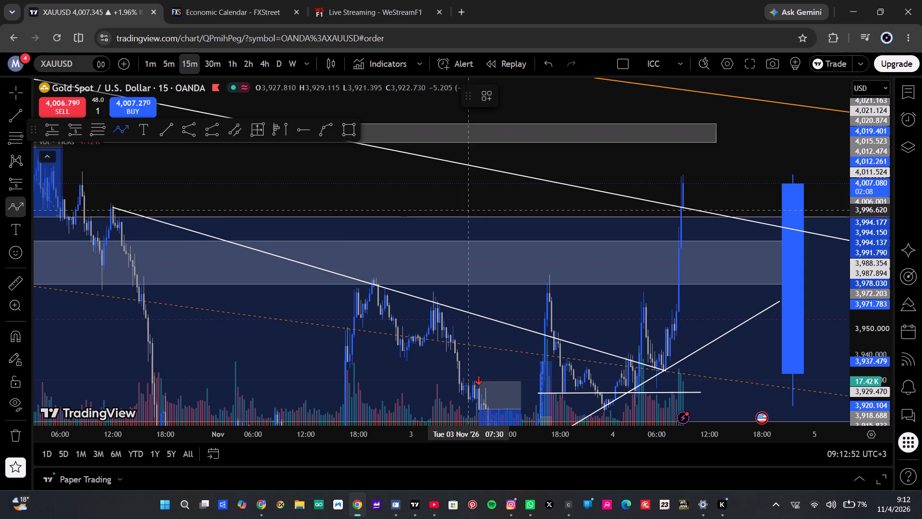
pyautogui.click(687, 181)
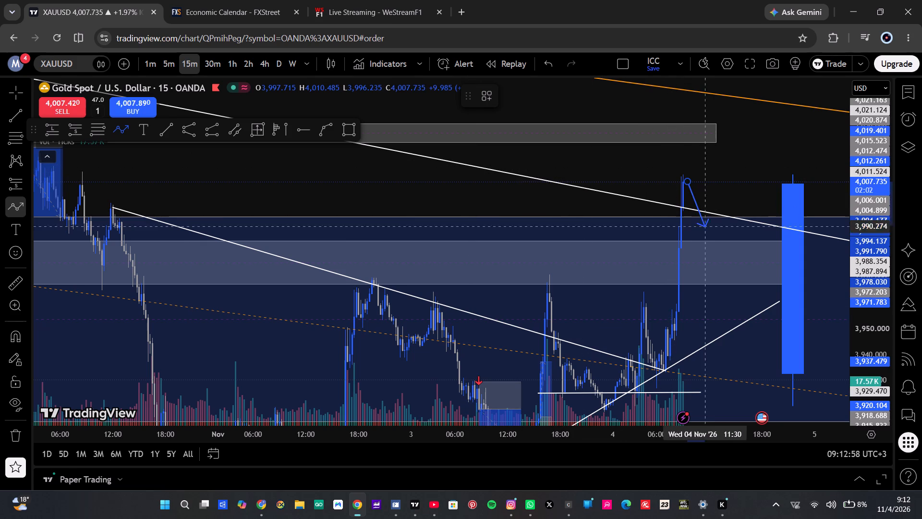
pyautogui.click(714, 244)
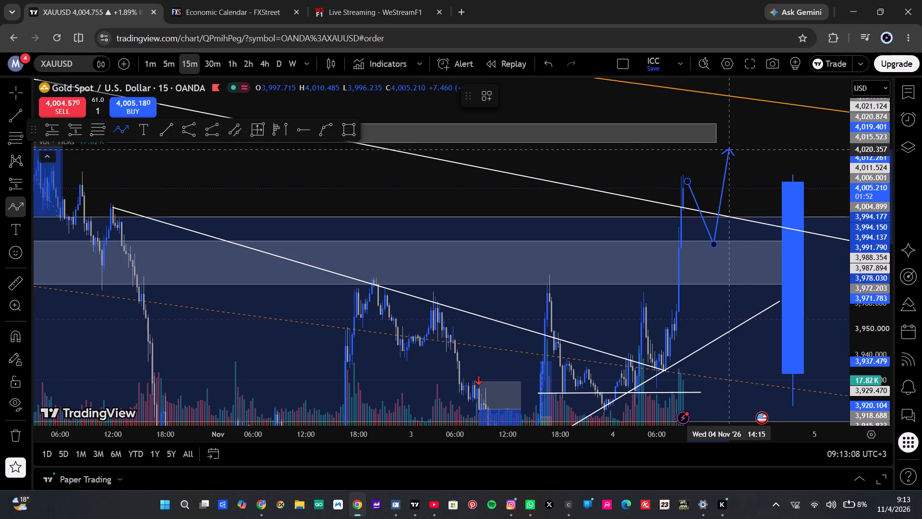
pyautogui.click(748, 140)
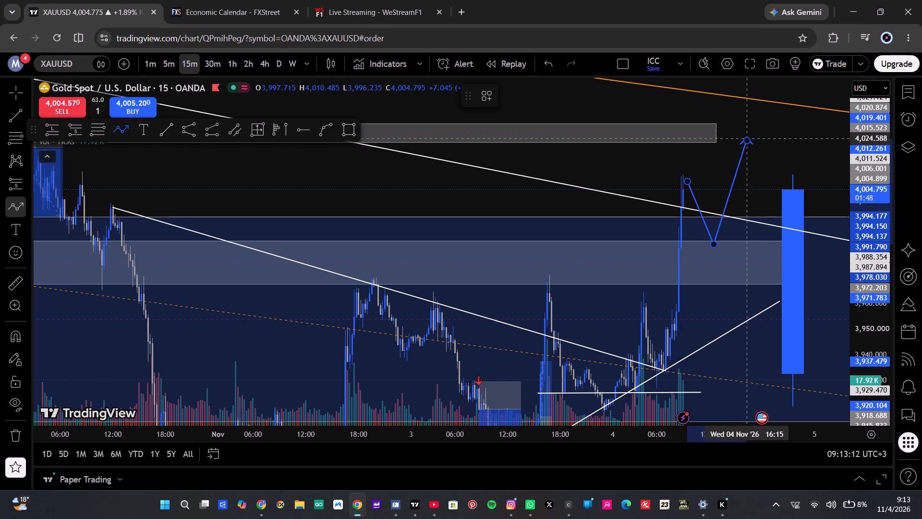
pyautogui.click(747, 138)
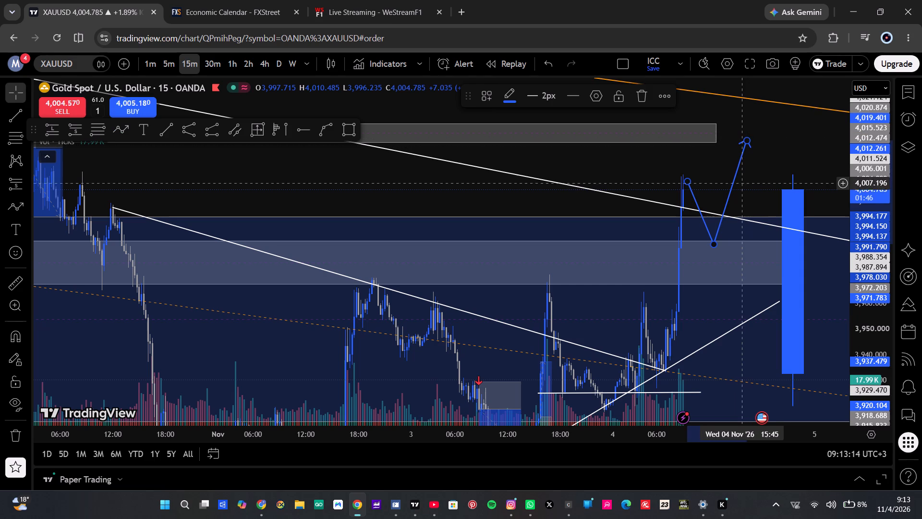
pyautogui.click(743, 185)
# Draw a bearish path from about 4,004 up into the grey box, down to 3,980, up to 3,992, and down to about 3,962 at the rising trendline.
pyautogui.moveTo(743, 185); pyautogui.dragTo(755, 168)
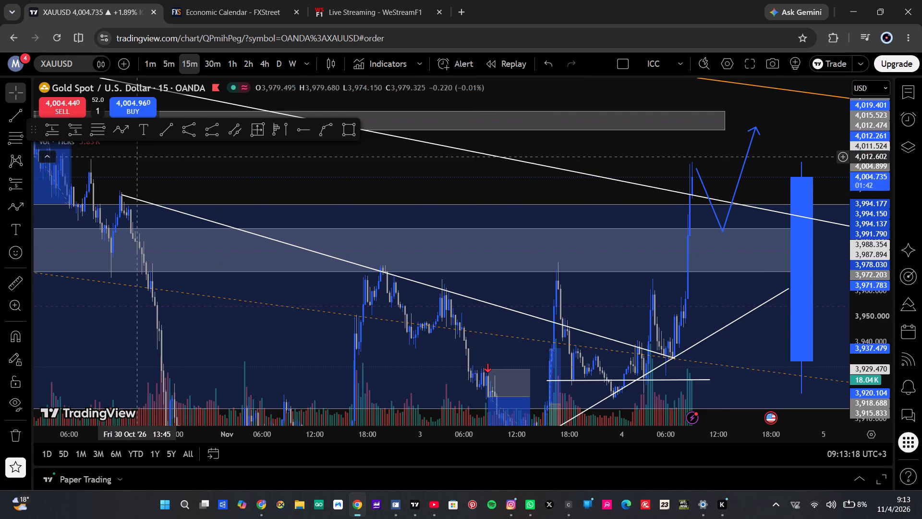
pyautogui.click(119, 129)
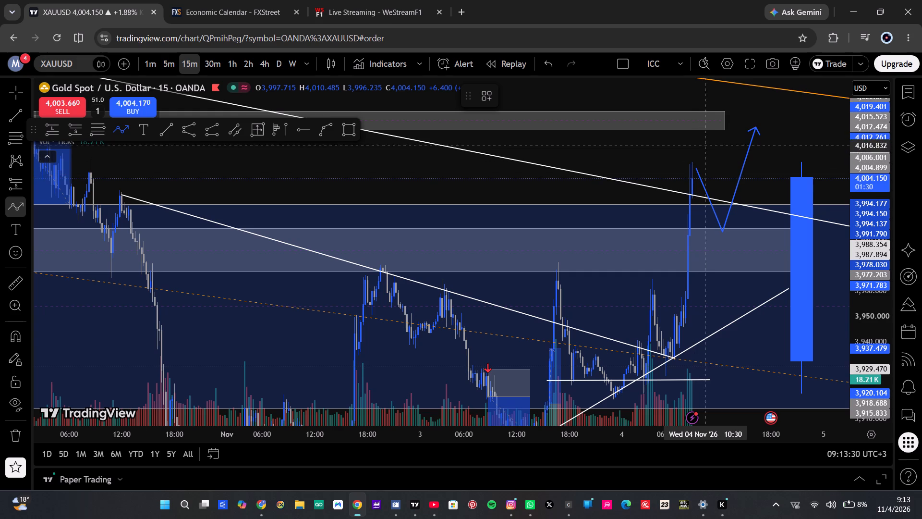
pyautogui.click(691, 177)
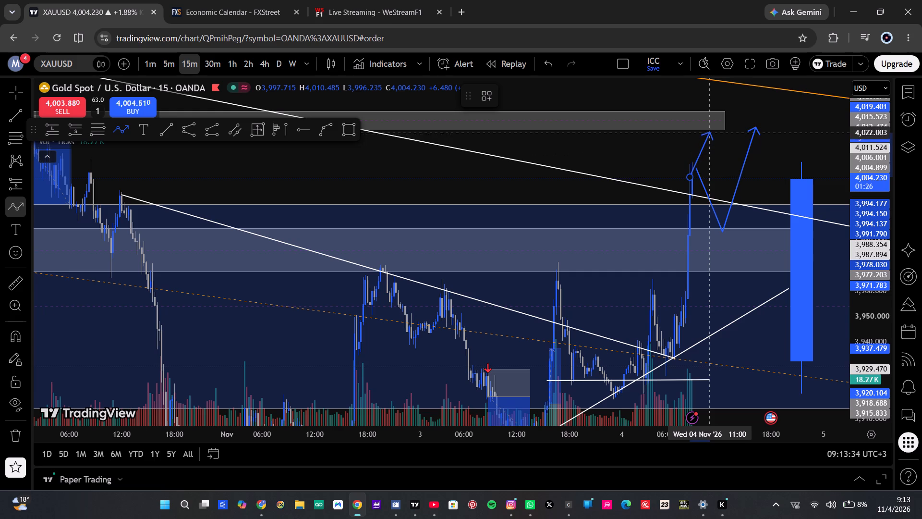
pyautogui.click(710, 128)
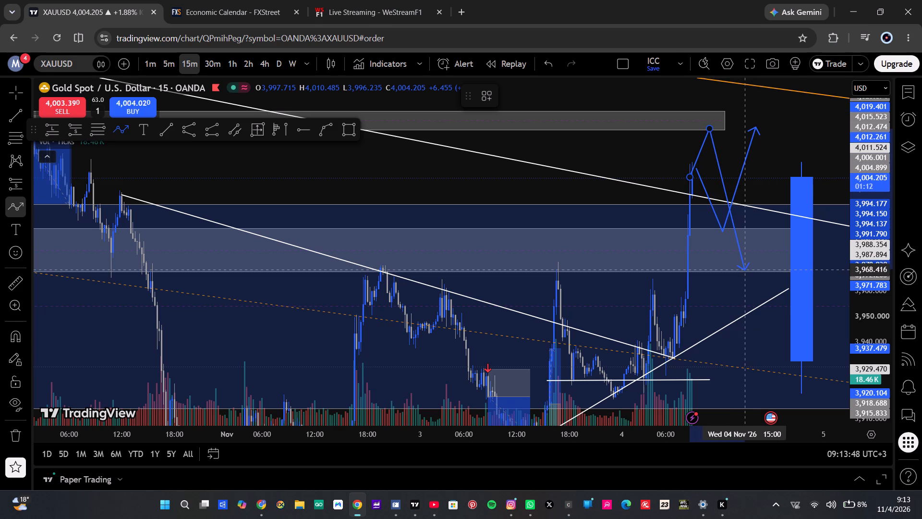
pyautogui.click(744, 240)
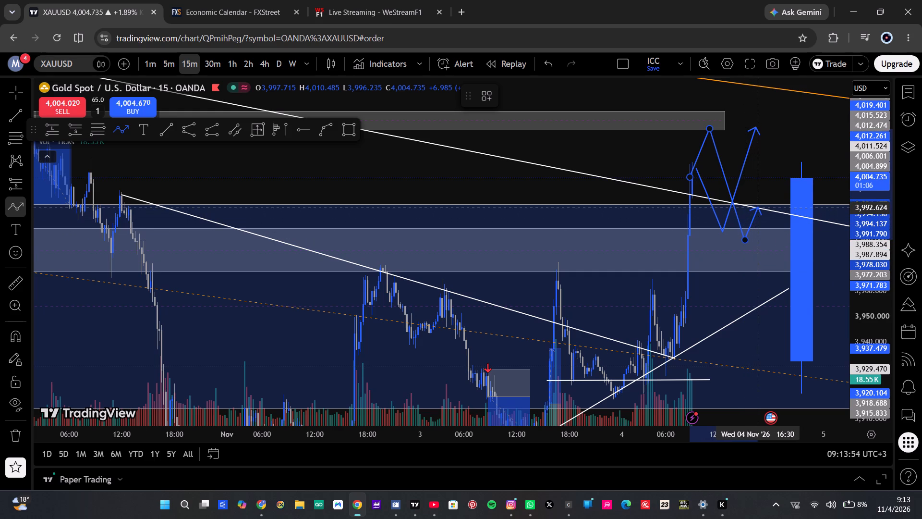
pyautogui.click(758, 208)
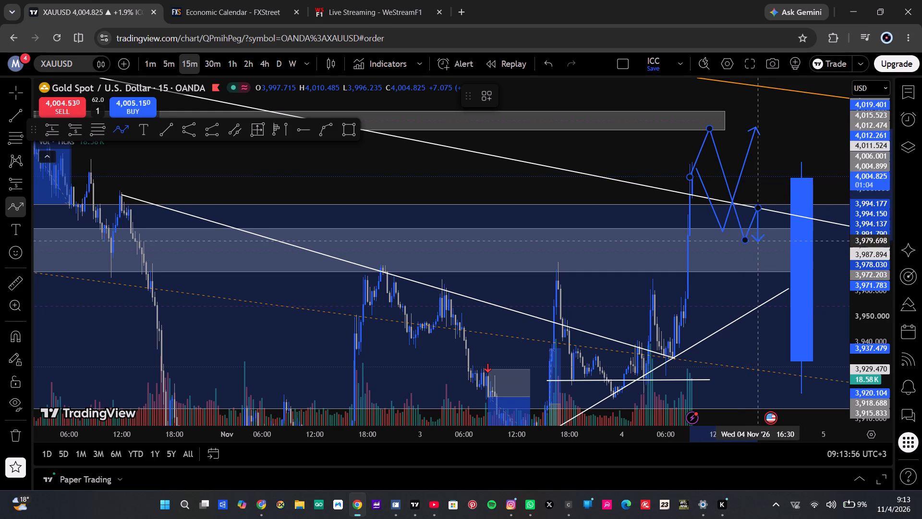
pyautogui.click(786, 285)
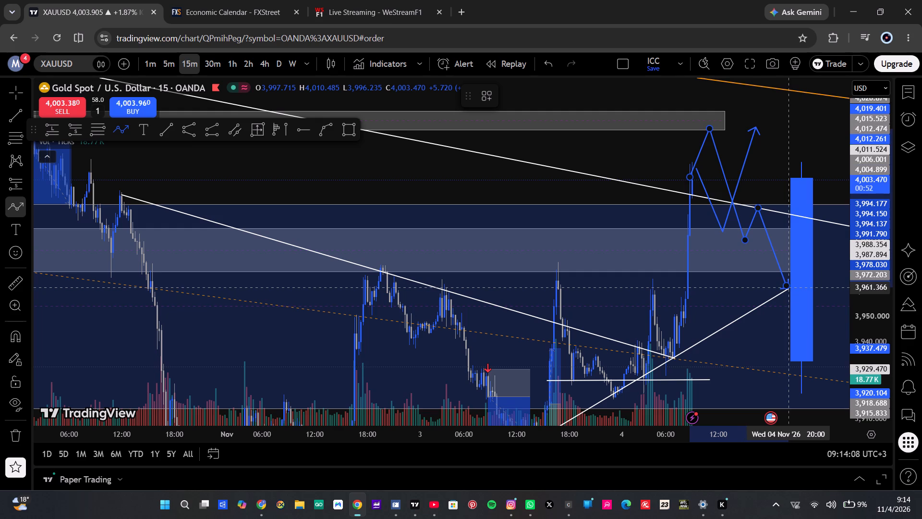
pyautogui.click(788, 287)
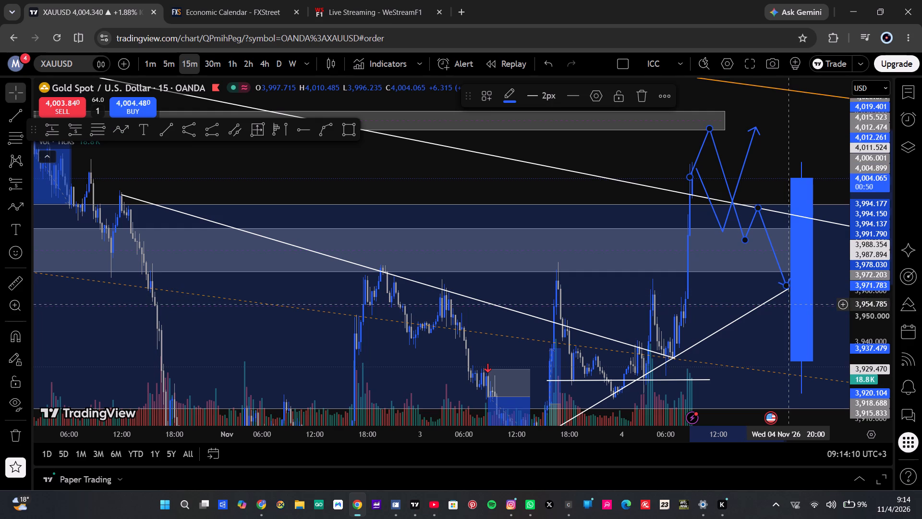
pyautogui.click(789, 304)
# Change the line colour of the zigzag bearish path to red.
pyautogui.moveTo(751, 295); pyautogui.dragTo(729, 296)
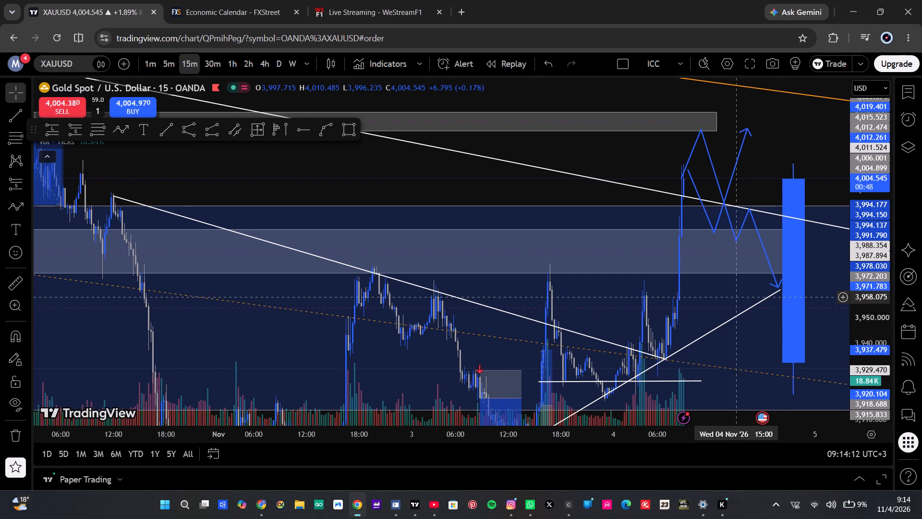
pyautogui.moveTo(729, 296); pyautogui.dragTo(724, 295)
pyautogui.click(726, 233)
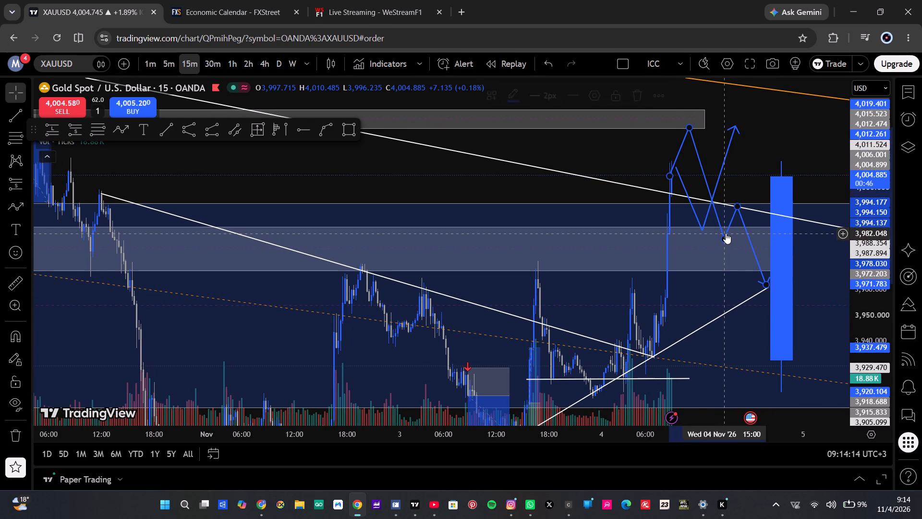
pyautogui.click(504, 98)
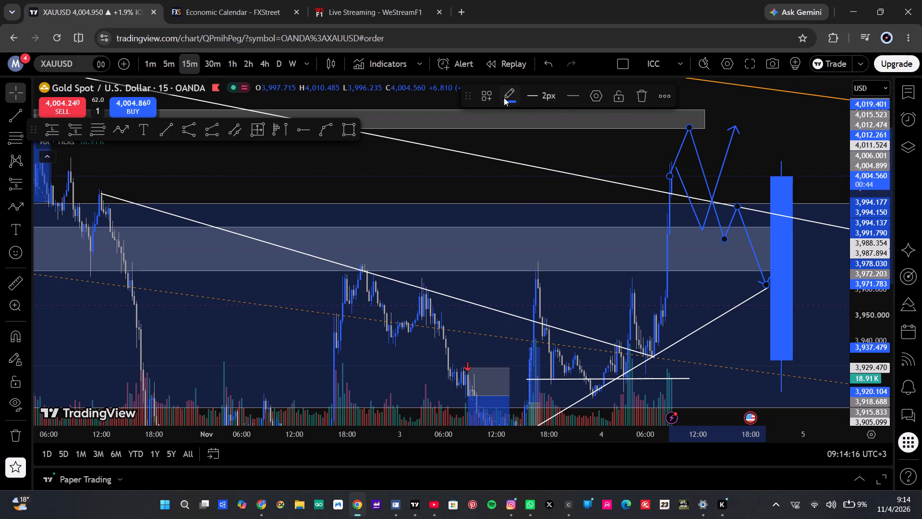
pyautogui.click(514, 135)
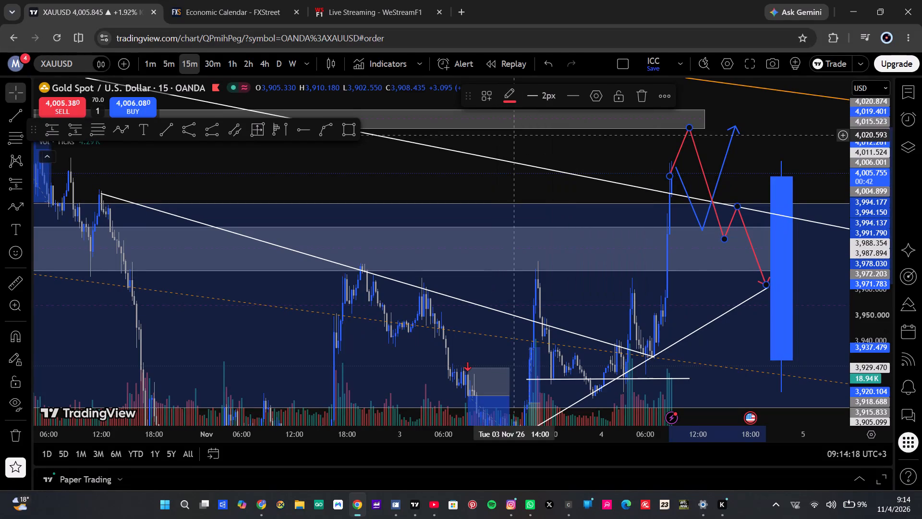
pyautogui.click(774, 136)
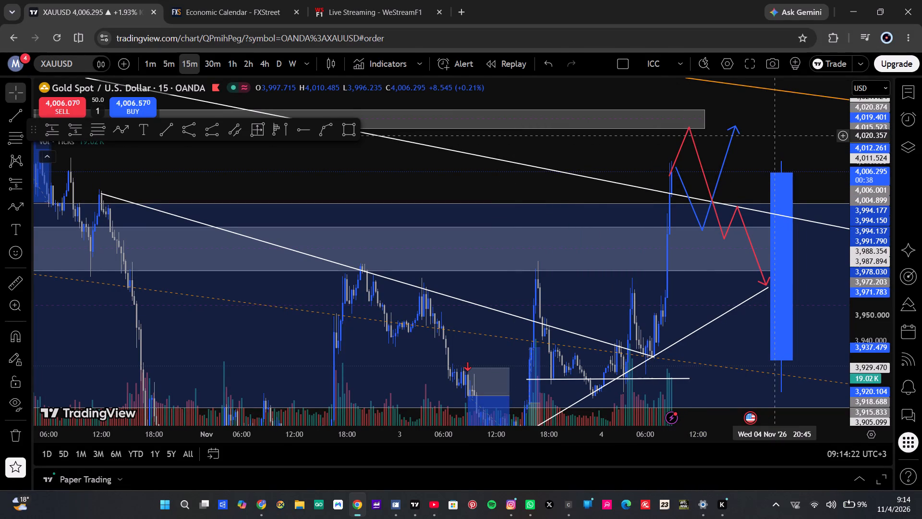
# Change the line colour of the blue bullish path to green.
pyautogui.click(728, 147)
pyautogui.click(502, 93)
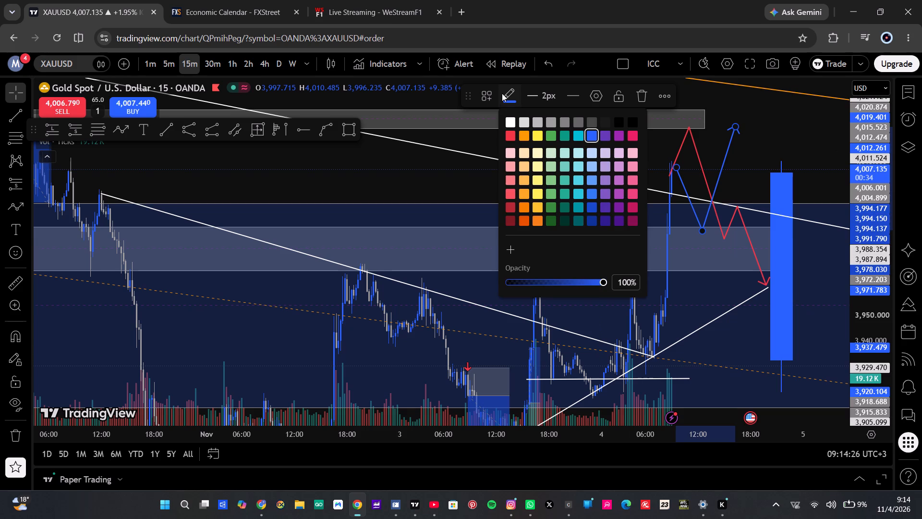
pyautogui.click(556, 136)
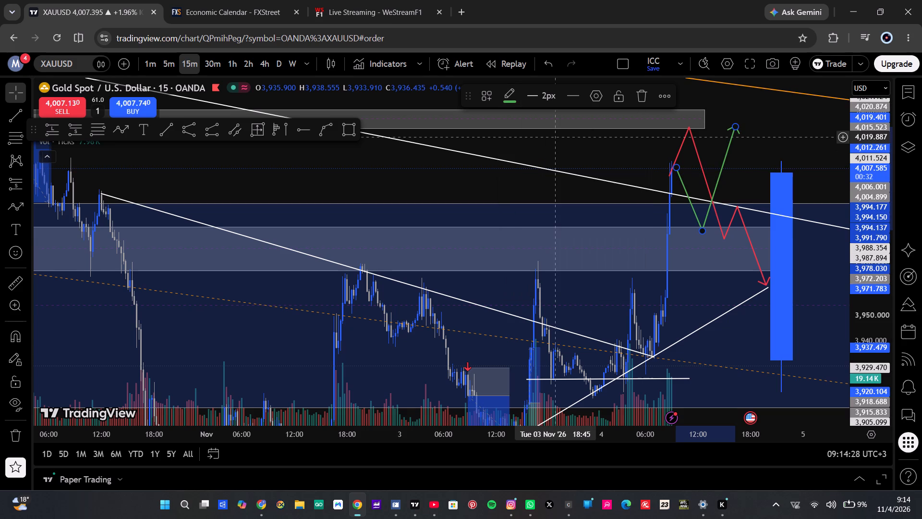
pyautogui.click(749, 175)
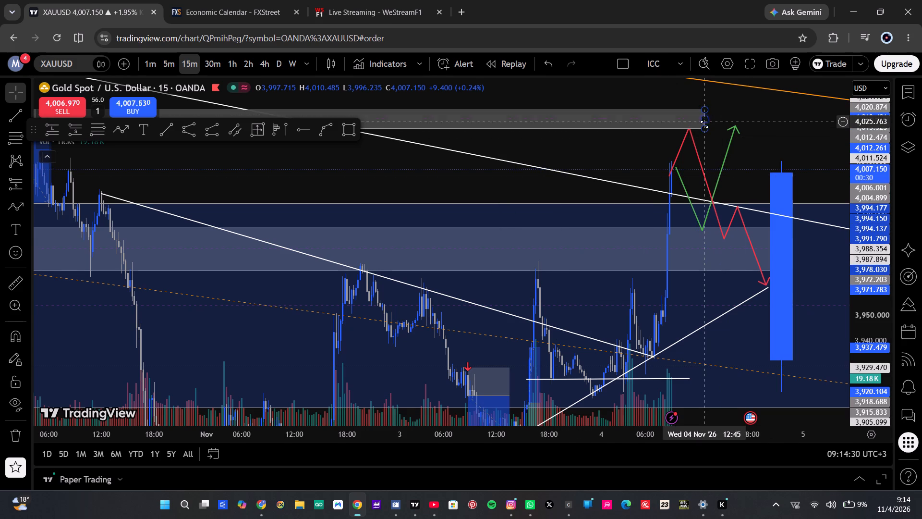
# Extend the end of the grey resistance box to about 19:00 on 4 November, past the projected paths.
pyautogui.moveTo(705, 117); pyautogui.dragTo(740, 116)
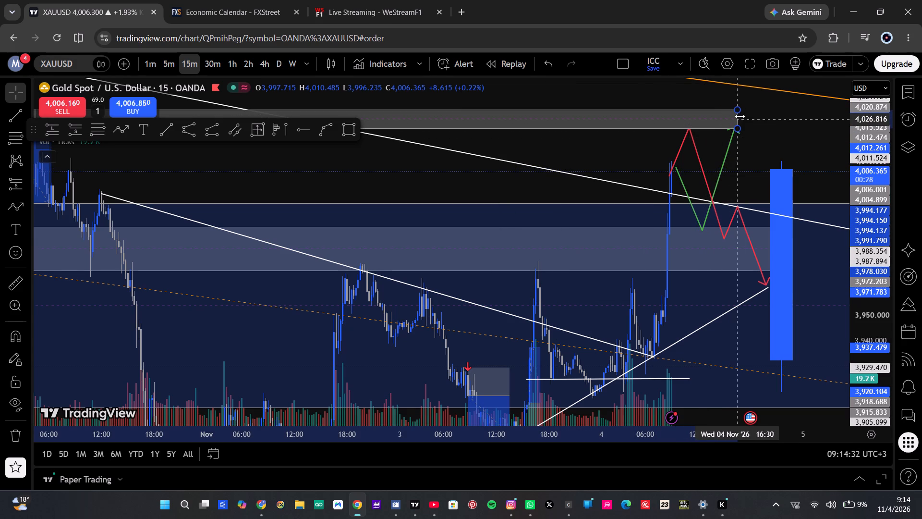
pyautogui.moveTo(740, 116); pyautogui.dragTo(760, 118)
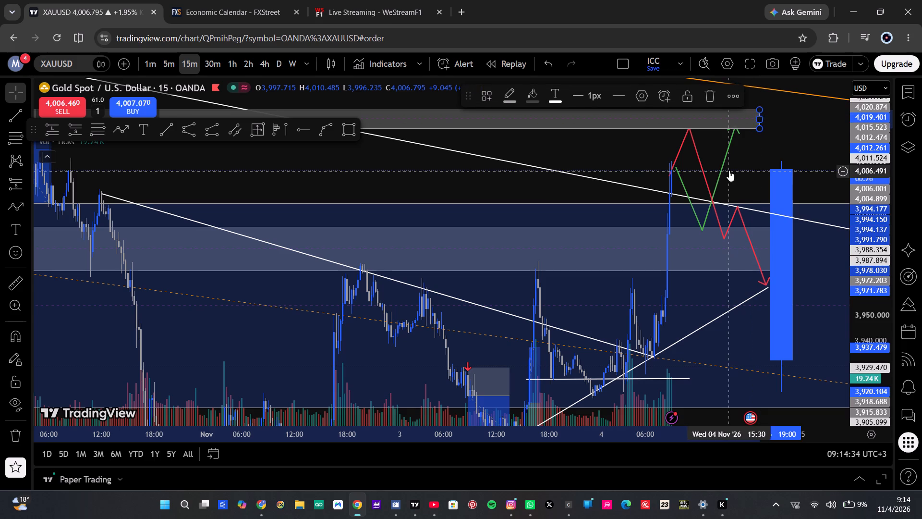
pyautogui.click(729, 171)
# Stretch the green bullish path's arrow end through the grey resistance box up to the orange descending trendline.
pyautogui.moveTo(729, 171); pyautogui.dragTo(717, 234)
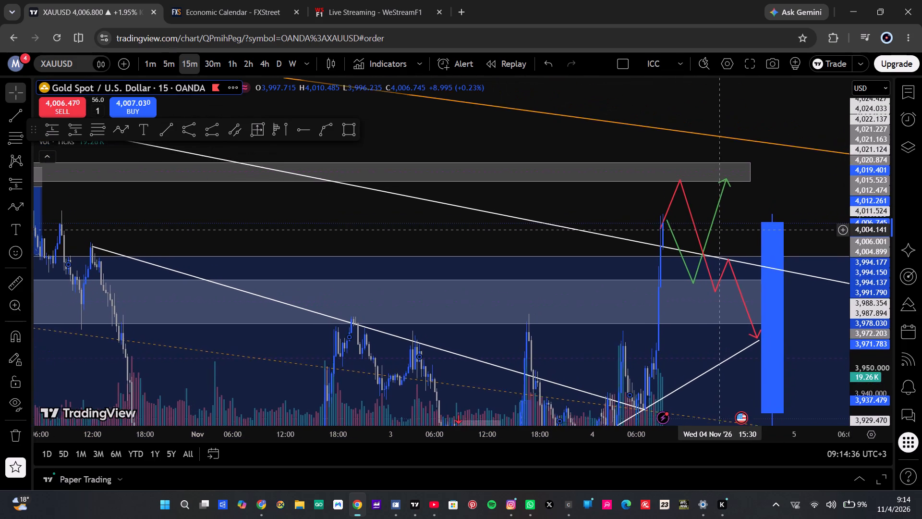
pyautogui.moveTo(717, 234); pyautogui.dragTo(717, 234)
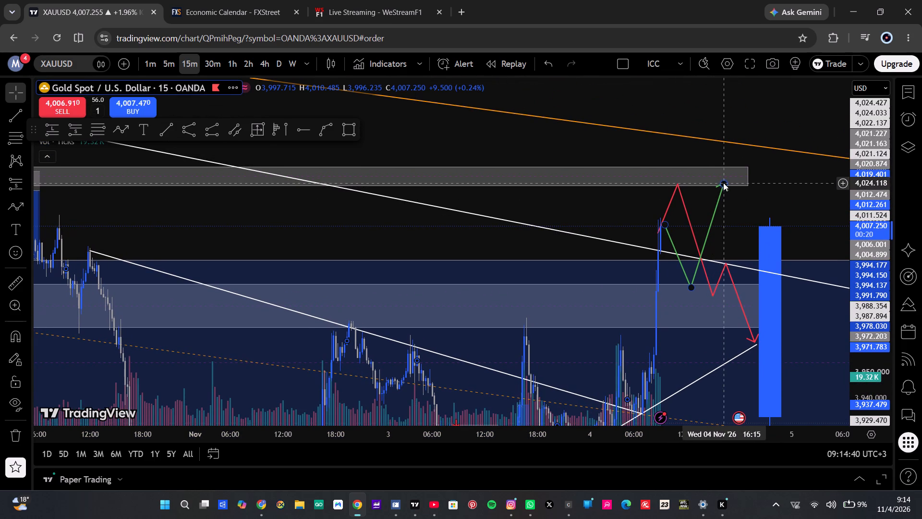
pyautogui.moveTo(723, 183); pyautogui.dragTo(744, 145)
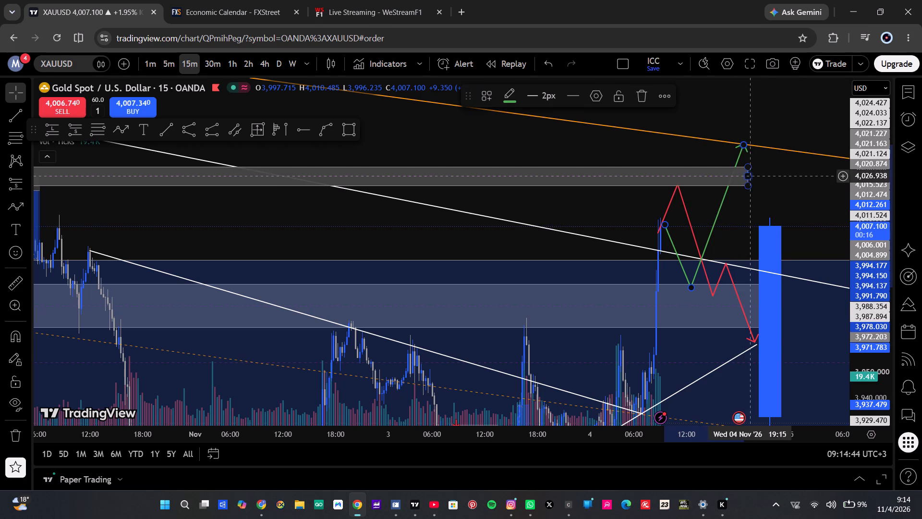
pyautogui.click(767, 218)
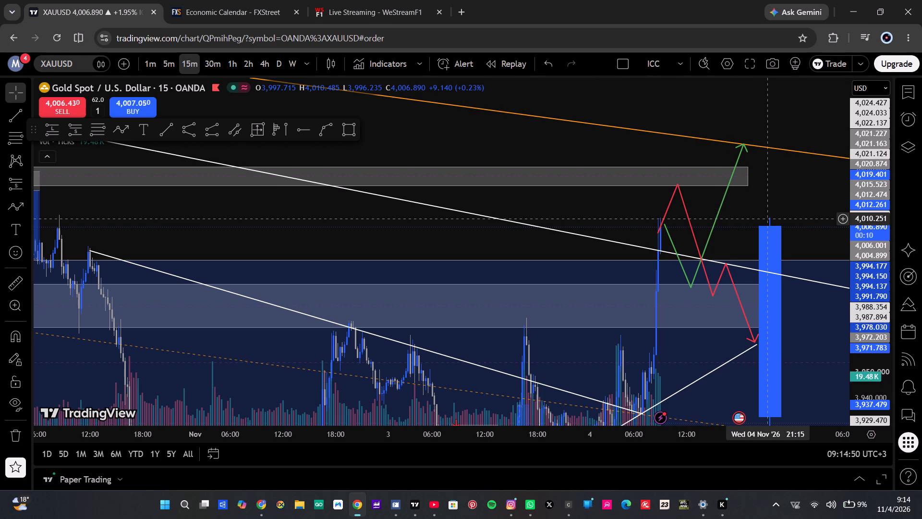
# Switch XAUUSD to the 30-minute timeframe and examine the projected paths against the SP/H Resistance and BP/H Support zones.
pyautogui.moveTo(752, 206); pyautogui.dragTo(769, 155)
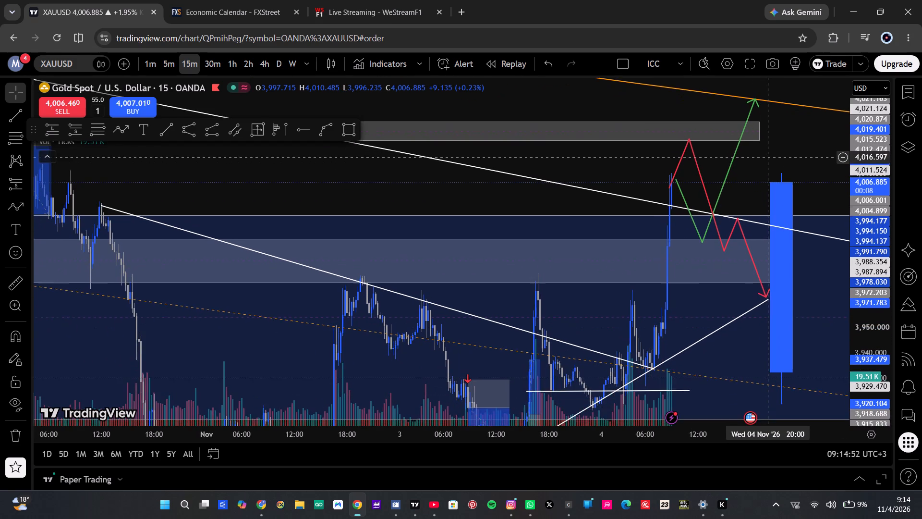
pyautogui.moveTo(769, 155); pyautogui.dragTo(768, 145)
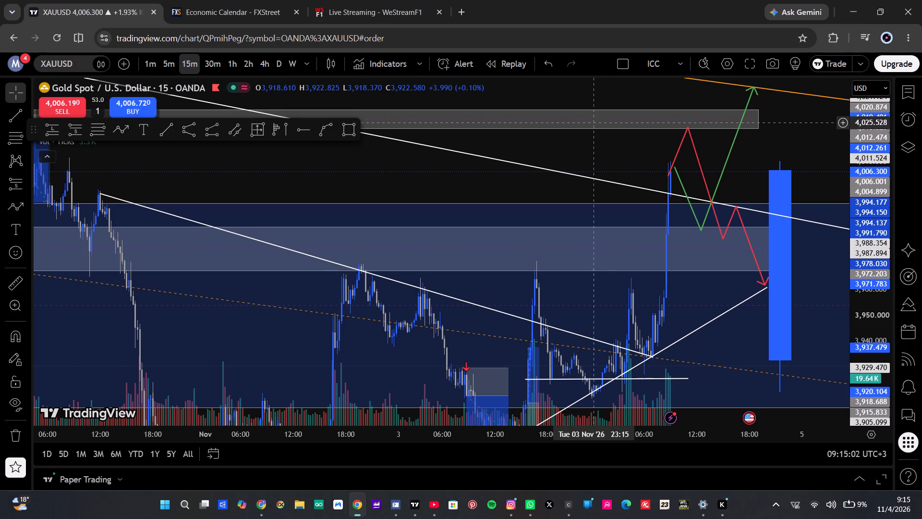
pyautogui.click(210, 57)
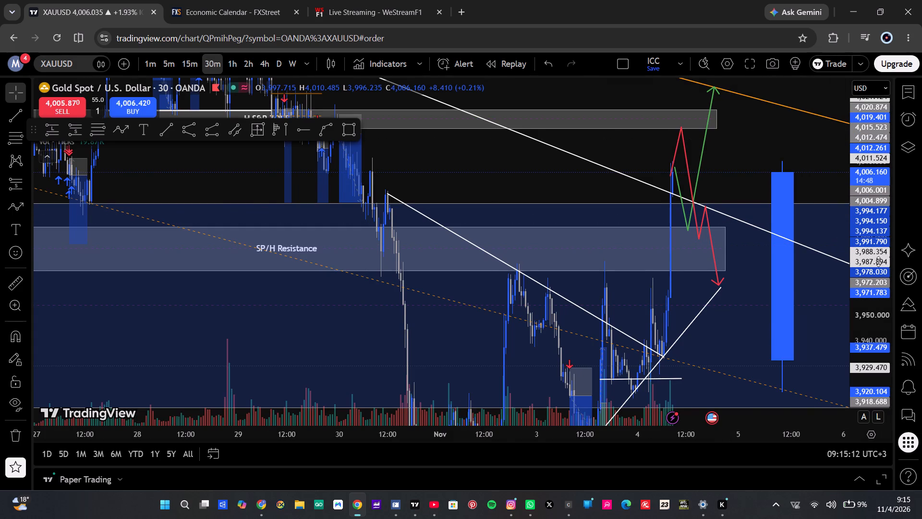
pyautogui.scroll(-5, 878, 261)
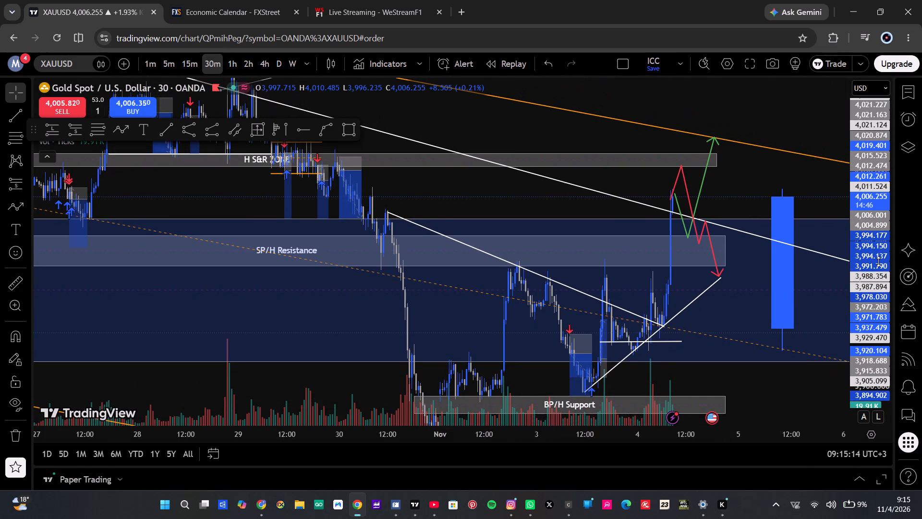
pyautogui.scroll(1, 878, 261)
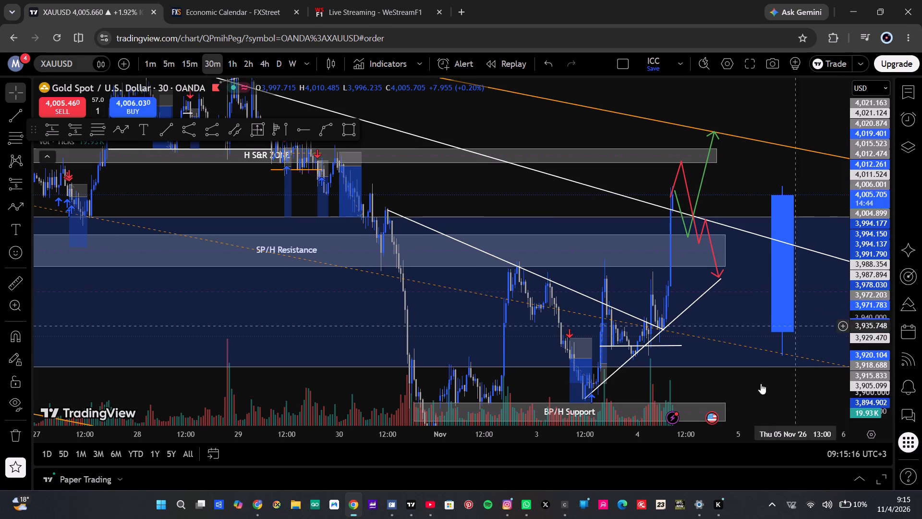
pyautogui.moveTo(748, 395); pyautogui.dragTo(798, 377)
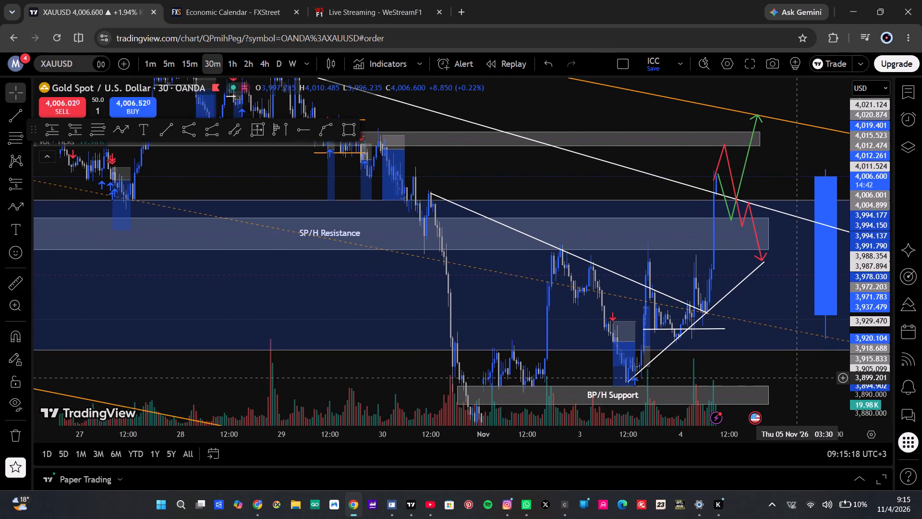
pyautogui.moveTo(798, 377); pyautogui.dragTo(801, 372)
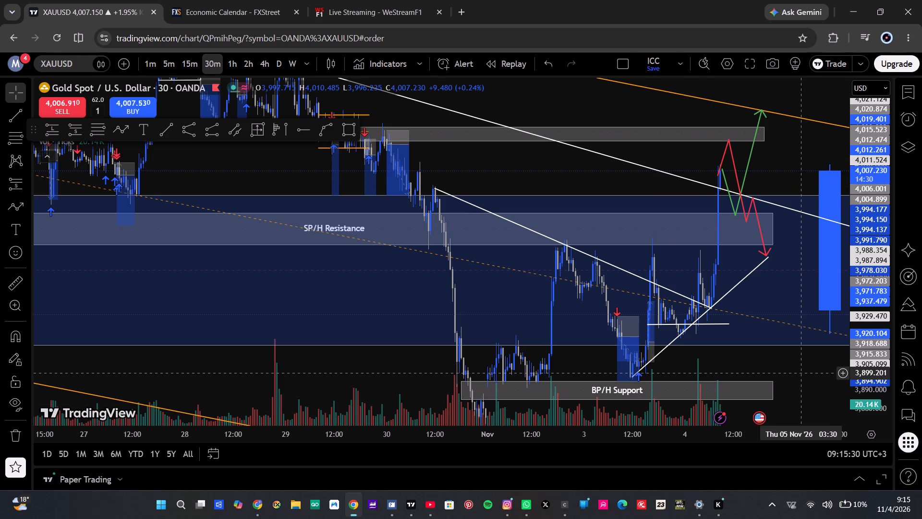
# Delete the shorter descending white trendline that runs from the 30 October high to the rising trendline on 4 November.
pyautogui.click(648, 281)
pyautogui.press('Delete')
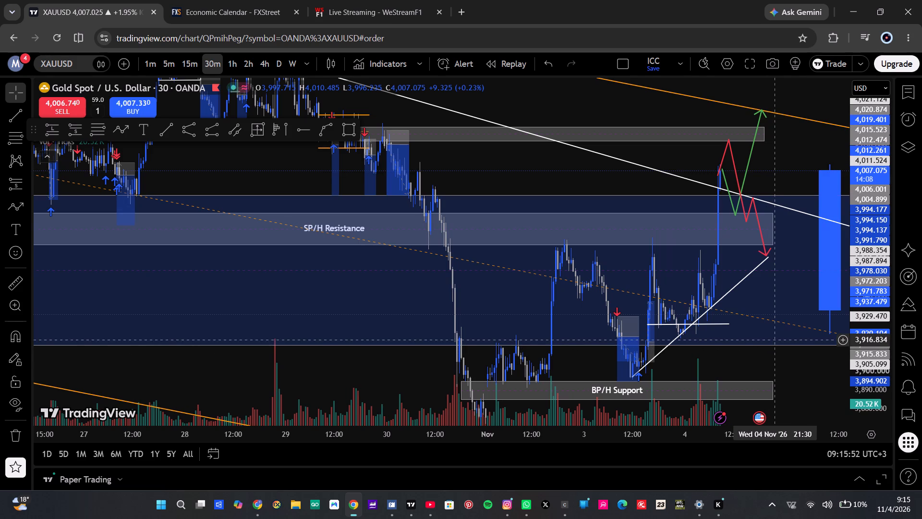
pyautogui.moveTo(758, 356); pyautogui.dragTo(779, 340)
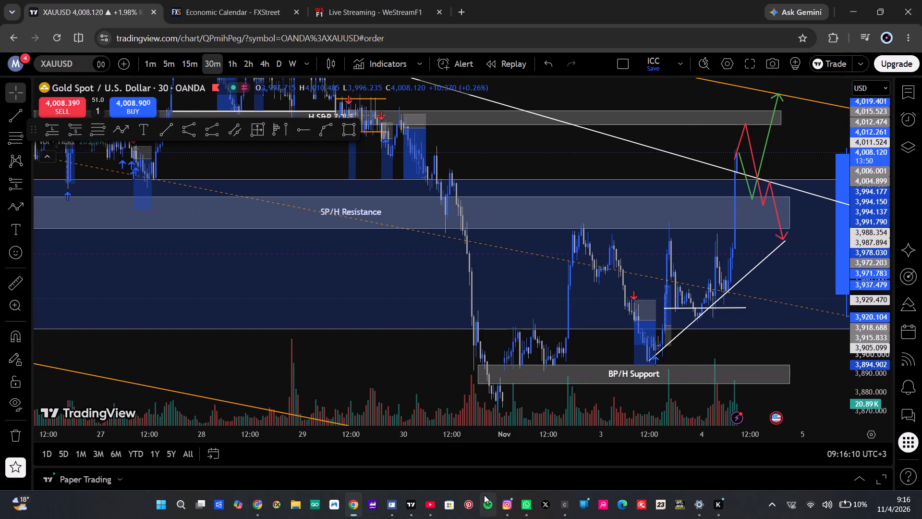
# Switch to the TradingView desktop app and set its BTCUSD chart to the 4-hour timeframe.
pyautogui.click(411, 506)
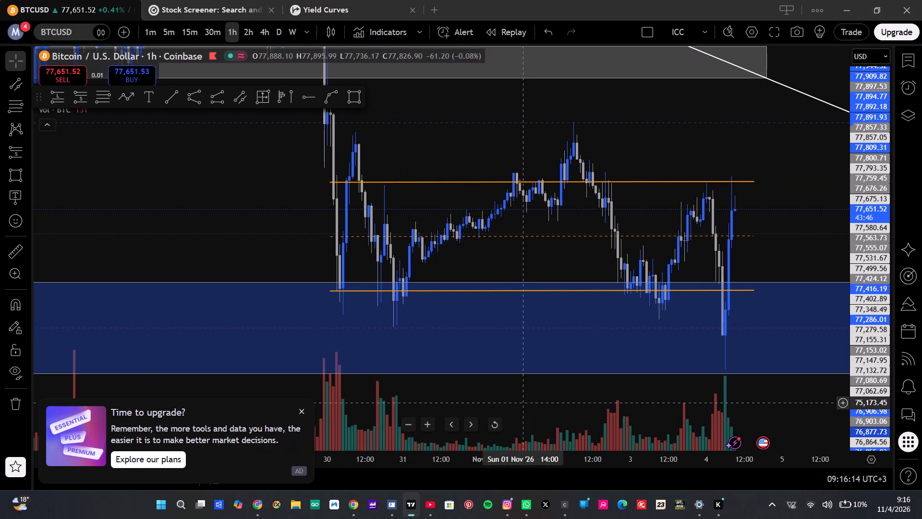
pyautogui.moveTo(523, 403); pyautogui.dragTo(557, 378)
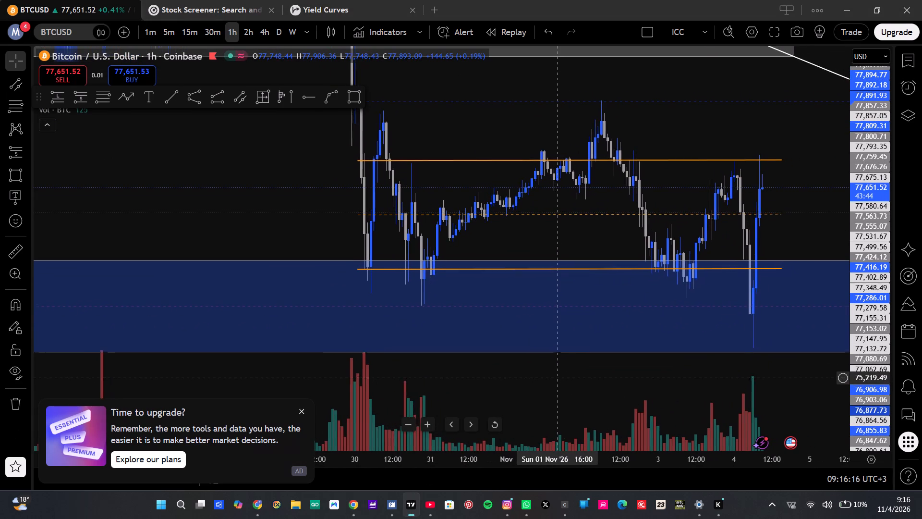
pyautogui.moveTo(557, 378); pyautogui.dragTo(544, 376)
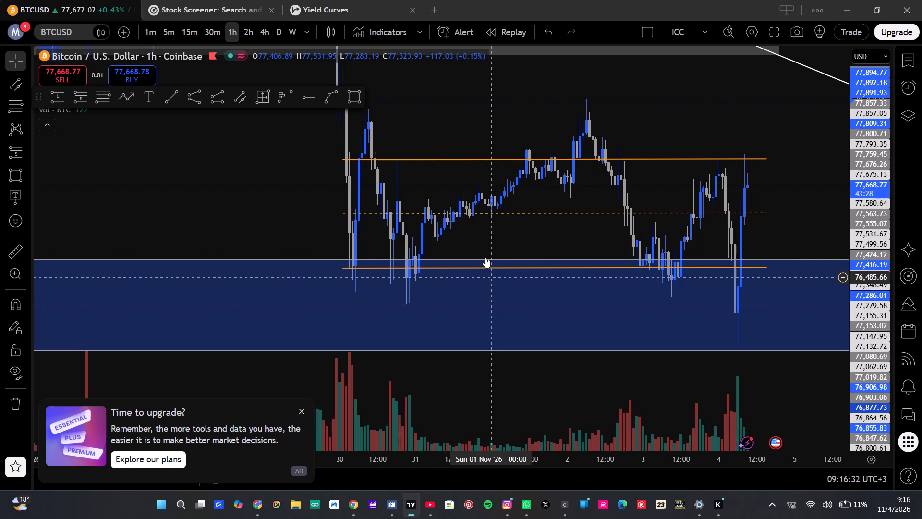
pyautogui.click(263, 29)
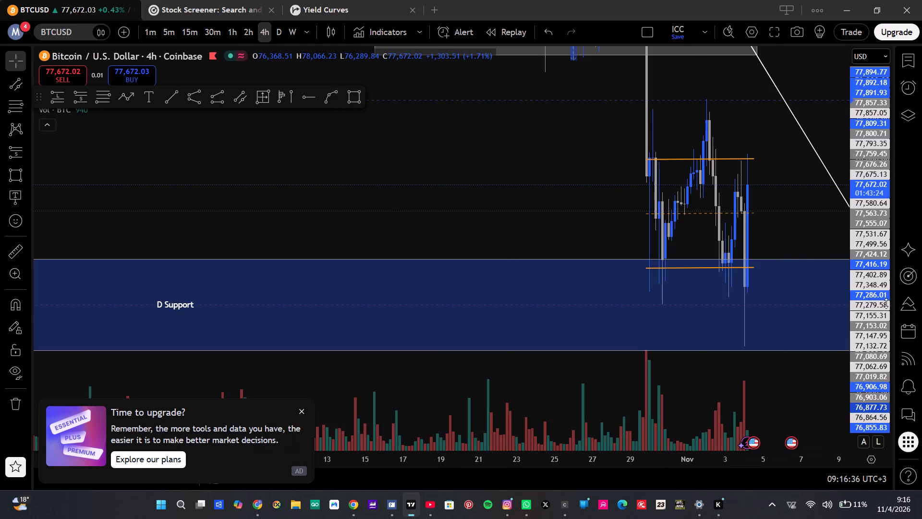
# Raise the lower line of the orange BTCUSD channel to about 76,658, just inside the top of the D Support zone.
pyautogui.scroll(-3, 870, 309)
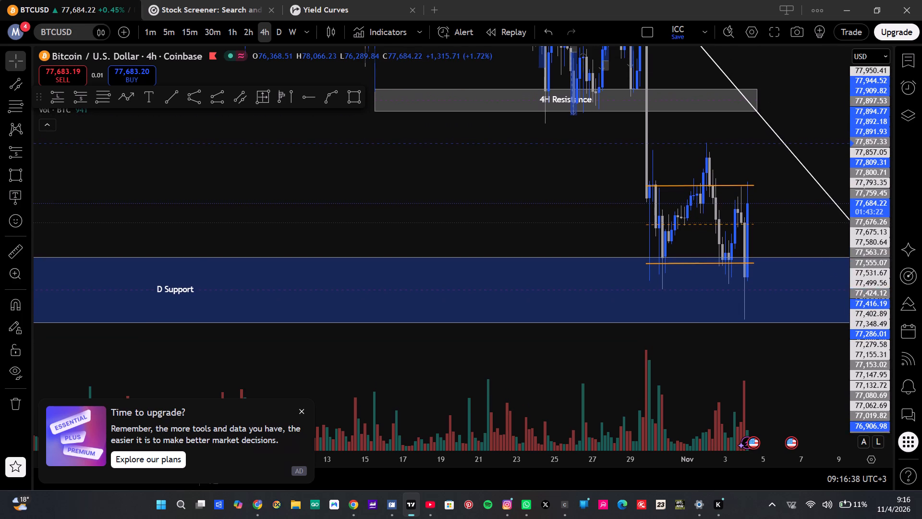
pyautogui.moveTo(795, 230); pyautogui.dragTo(727, 311)
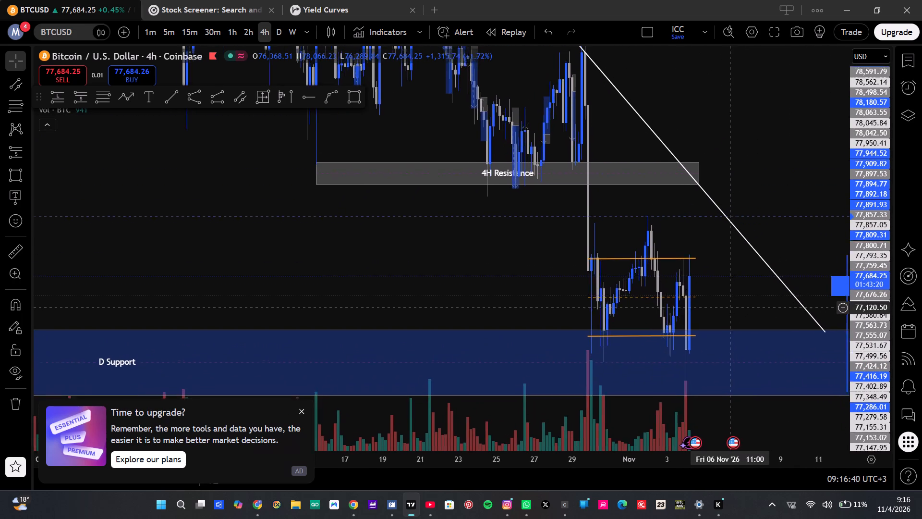
pyautogui.moveTo(727, 311); pyautogui.dragTo(721, 314)
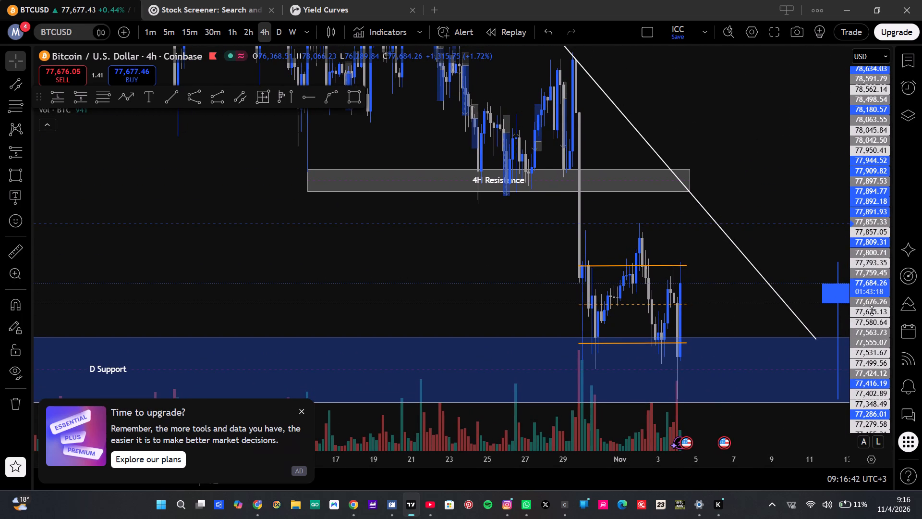
pyautogui.scroll(-2, 872, 310)
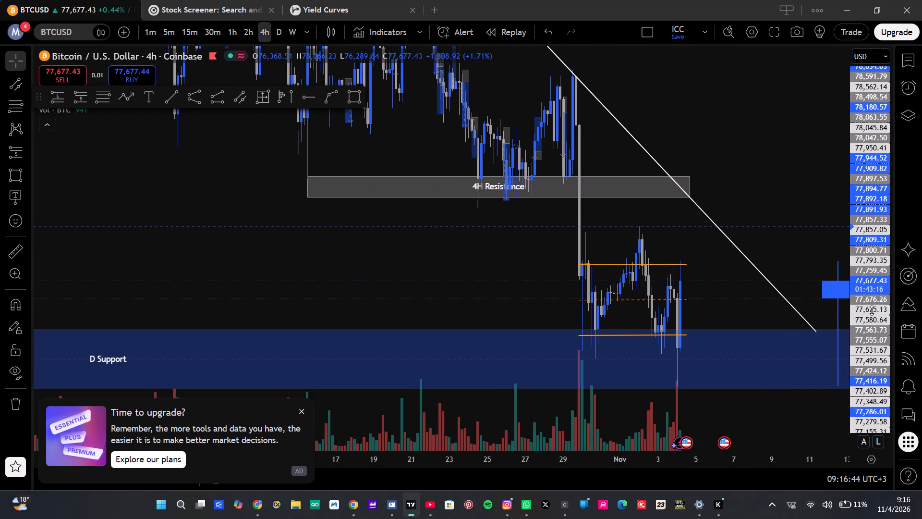
pyautogui.click(634, 336)
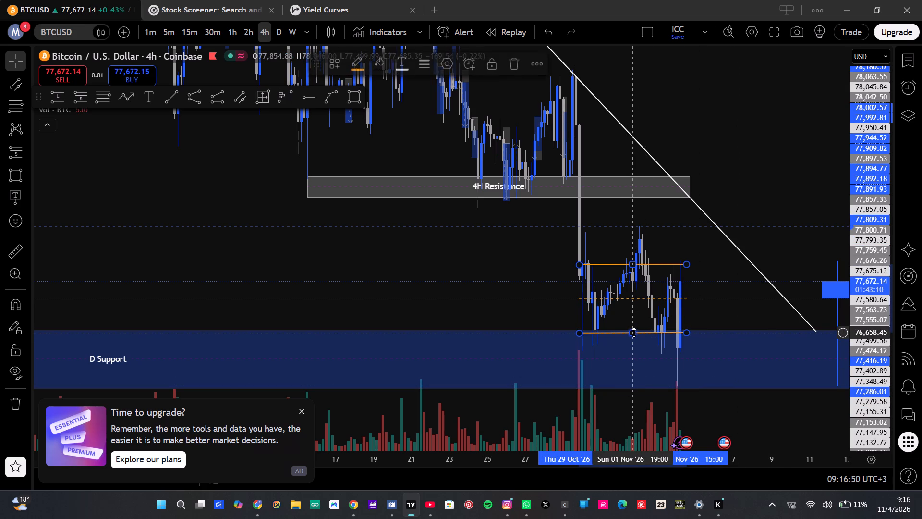
pyautogui.click(751, 299)
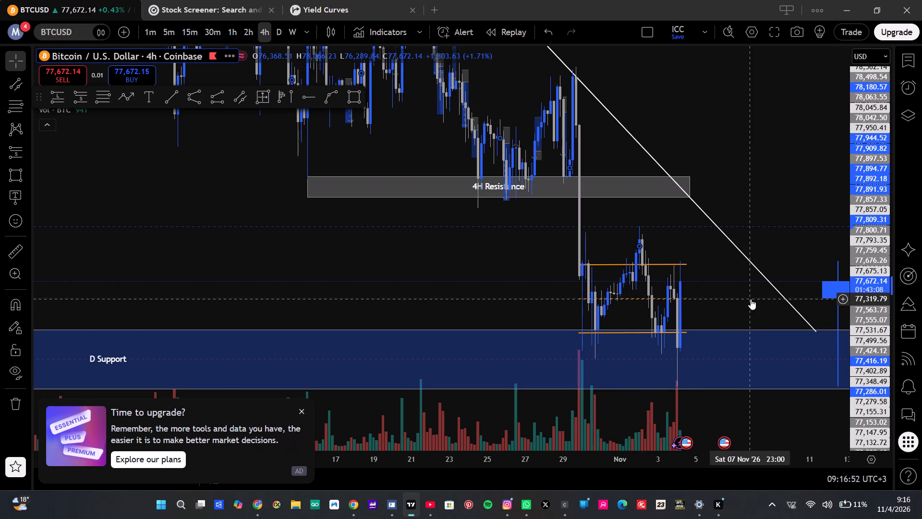
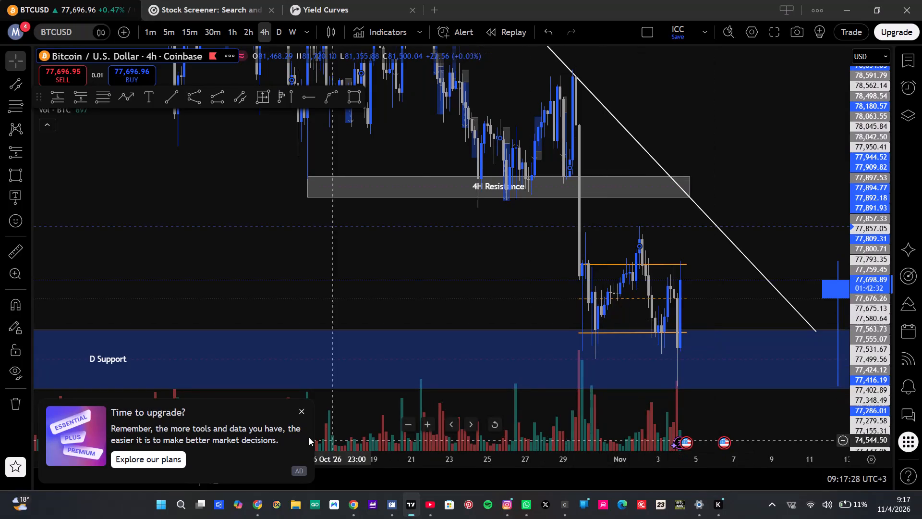
# Dismiss the upgrade promotion covering the lower part of the BTCUSD chart.
pyautogui.click(298, 414)
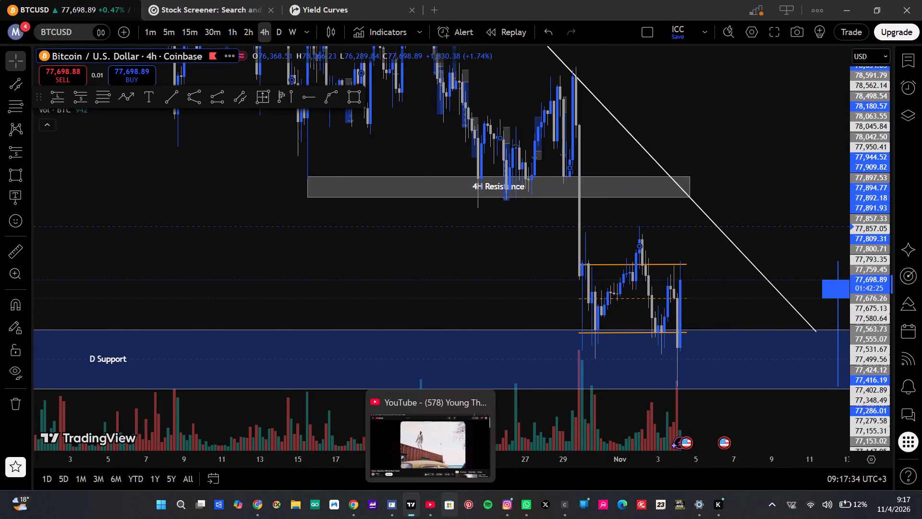
# Switch to YouTube, browse the comments and recommendations, and open Playboi Carti's "BACKR00MS" video.
pyautogui.click(433, 514)
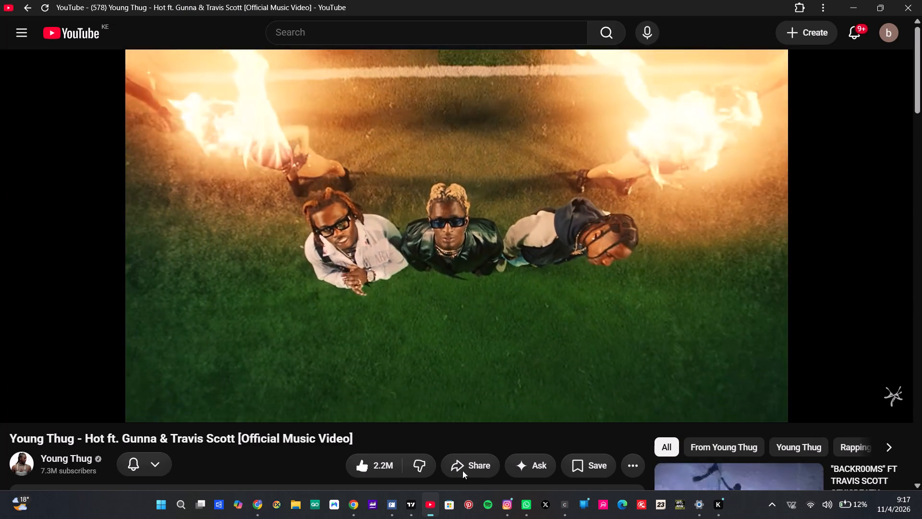
pyautogui.scroll(-3, 540, 393)
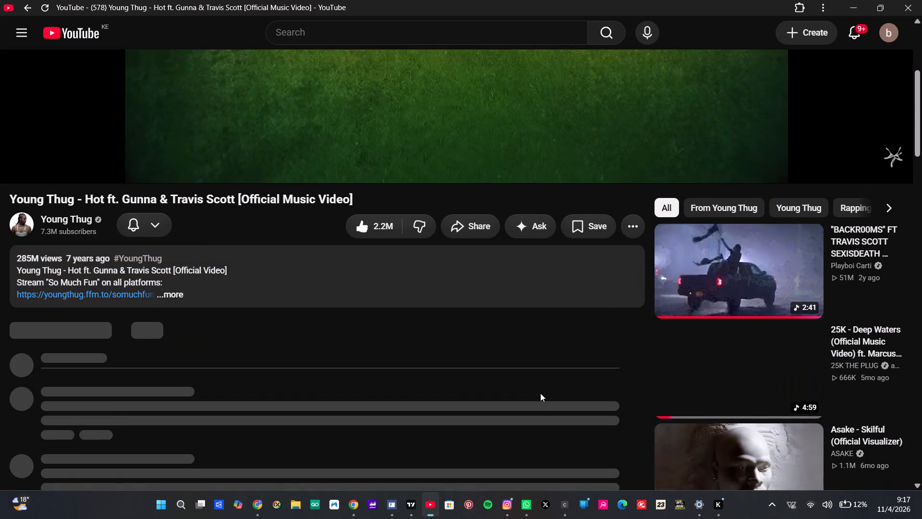
pyautogui.scroll(-5, 540, 393)
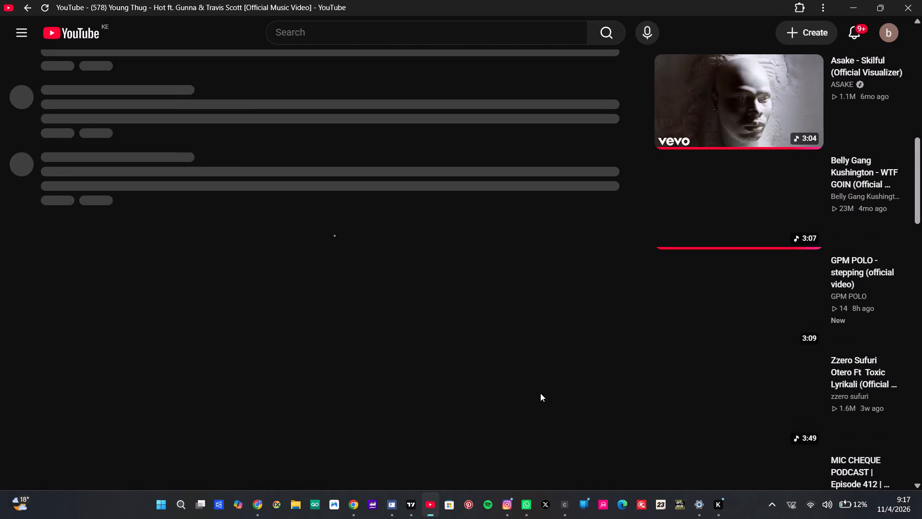
pyautogui.scroll(-2, 540, 393)
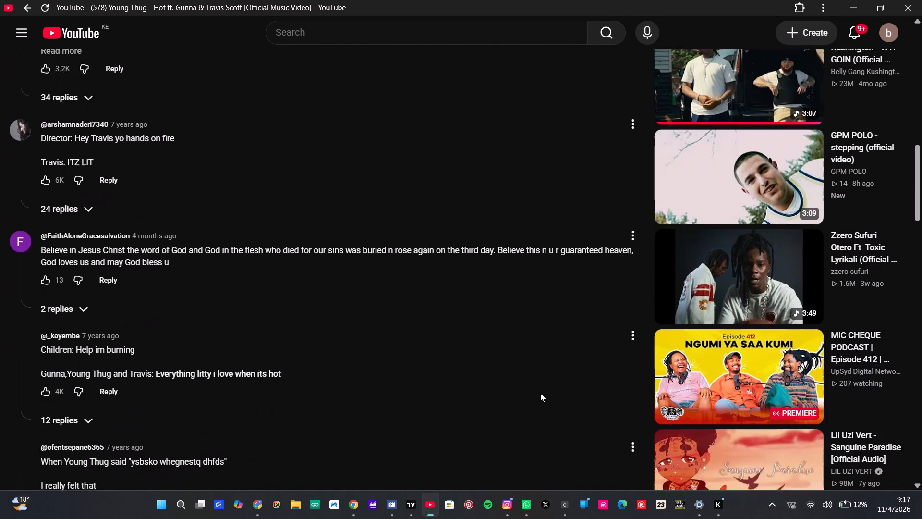
pyautogui.scroll(-3, 540, 393)
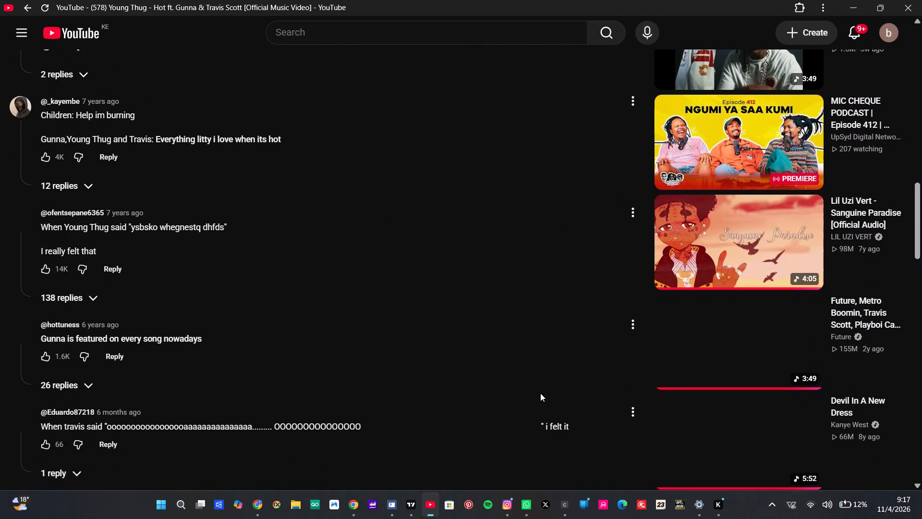
pyautogui.scroll(-2, 540, 393)
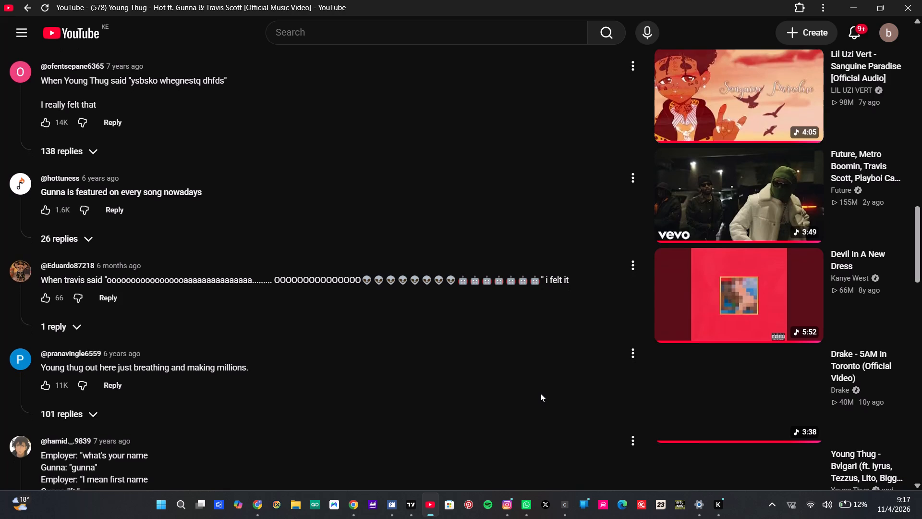
pyautogui.scroll(-2, 540, 393)
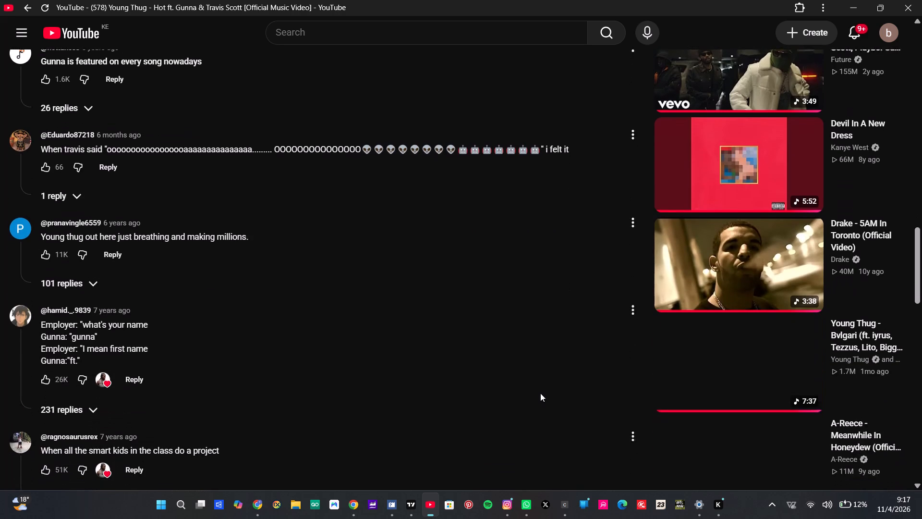
pyautogui.scroll(-2, 540, 393)
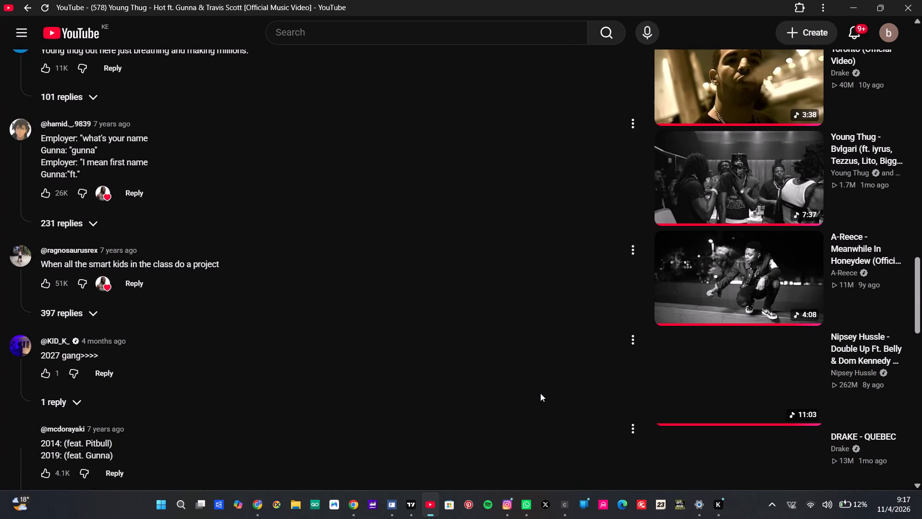
pyautogui.scroll(6, 540, 393)
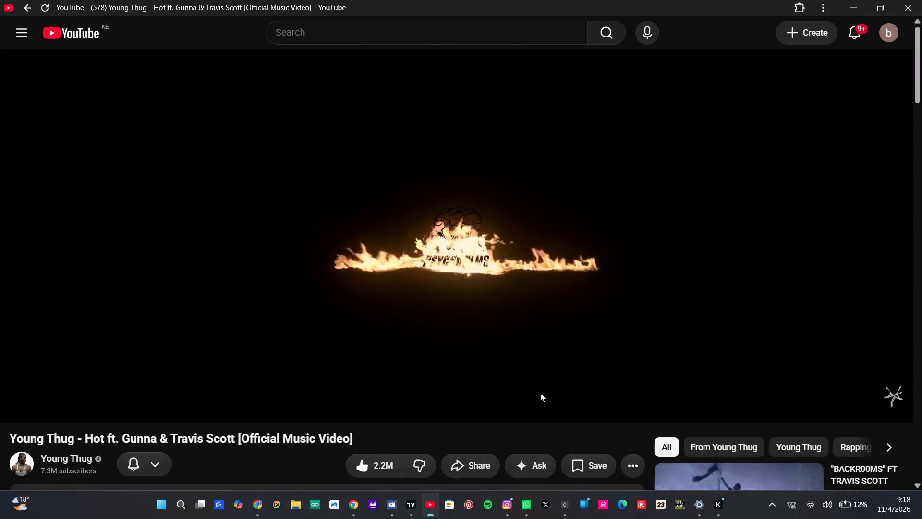
pyautogui.scroll(-2, 633, 381)
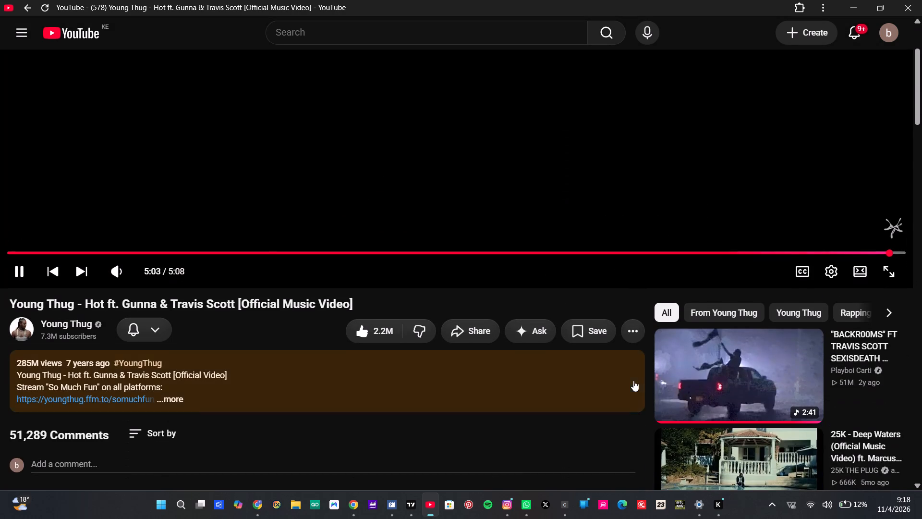
pyautogui.click(679, 382)
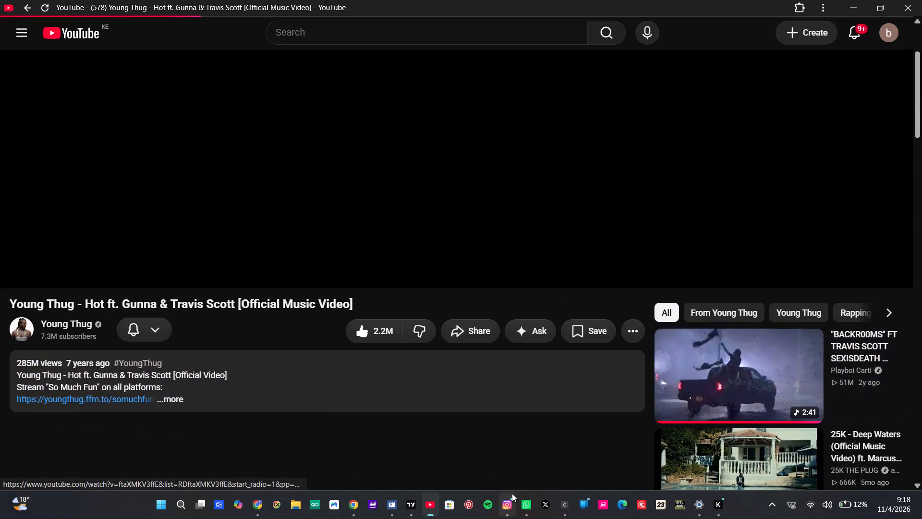
# Check the "BACKR00MS" video's playback, and return to the BTCUSD chart in the TradingView desktop app.
pyautogui.click(435, 513)
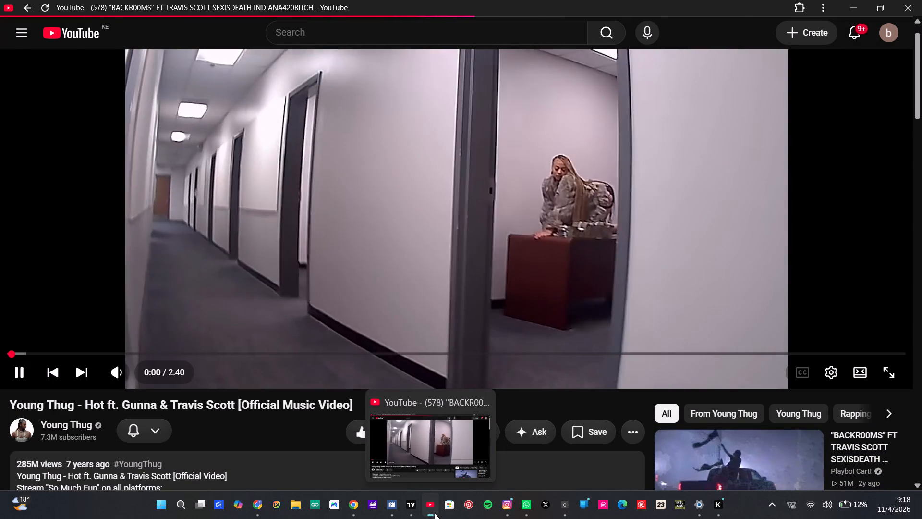
pyautogui.click(435, 513)
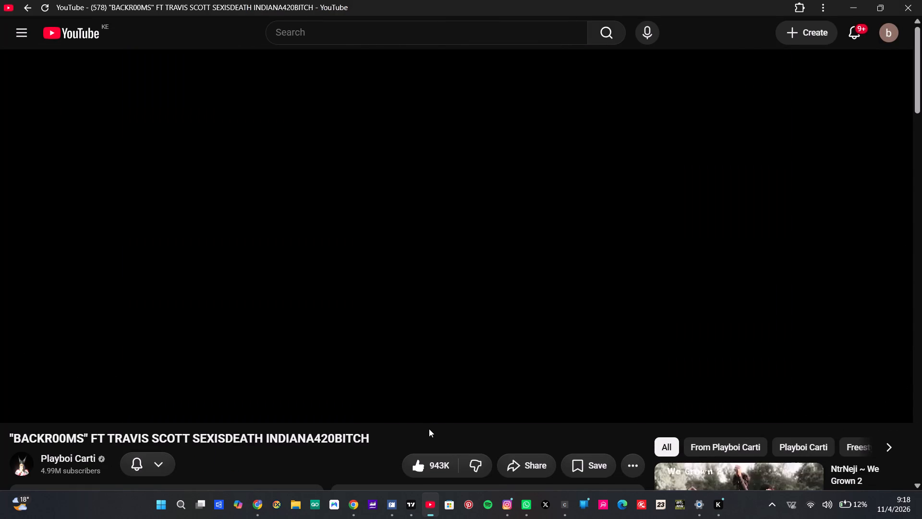
pyautogui.scroll(2, 429, 429)
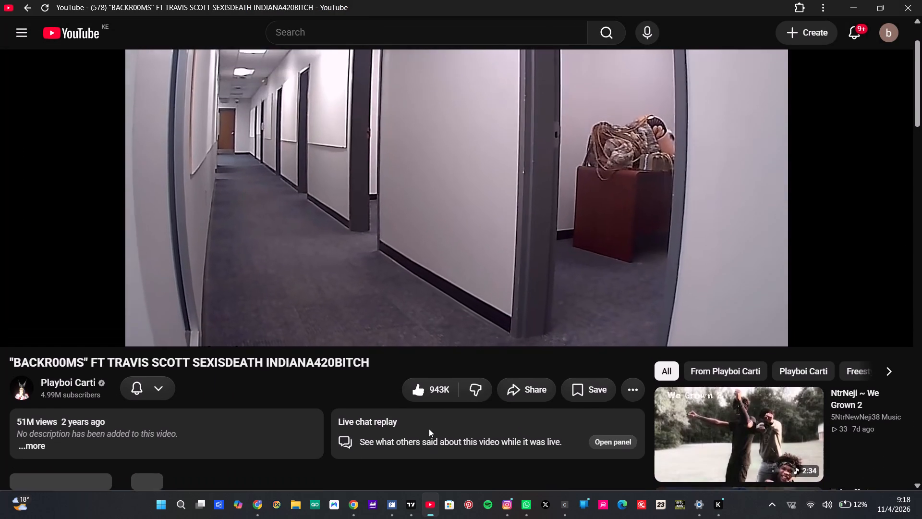
pyautogui.scroll(1, 429, 429)
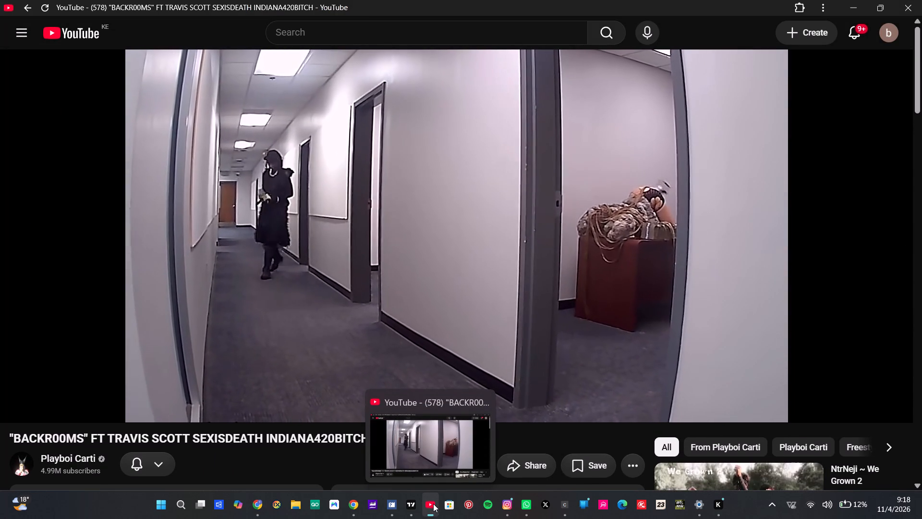
pyautogui.click(433, 504)
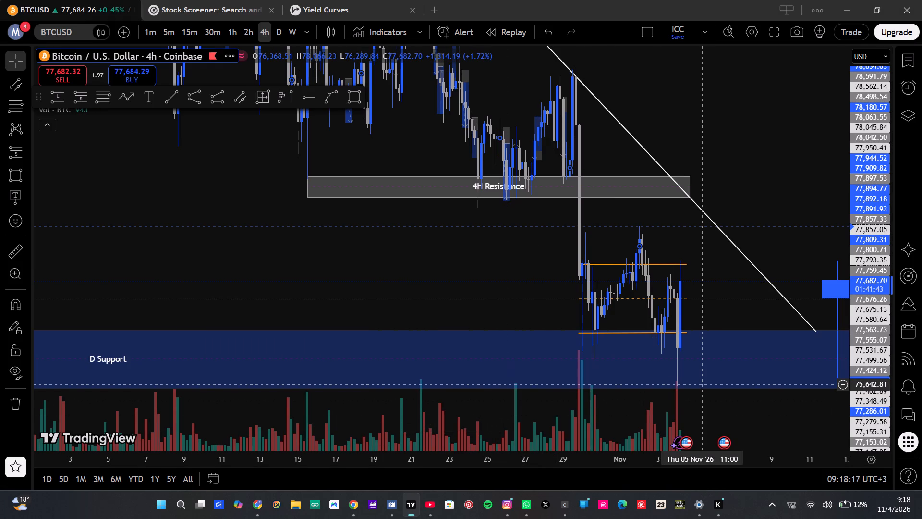
# Delete the orange channel that frames the BTCUSD range above the D Support zone.
pyautogui.moveTo(713, 420); pyautogui.dragTo(747, 383)
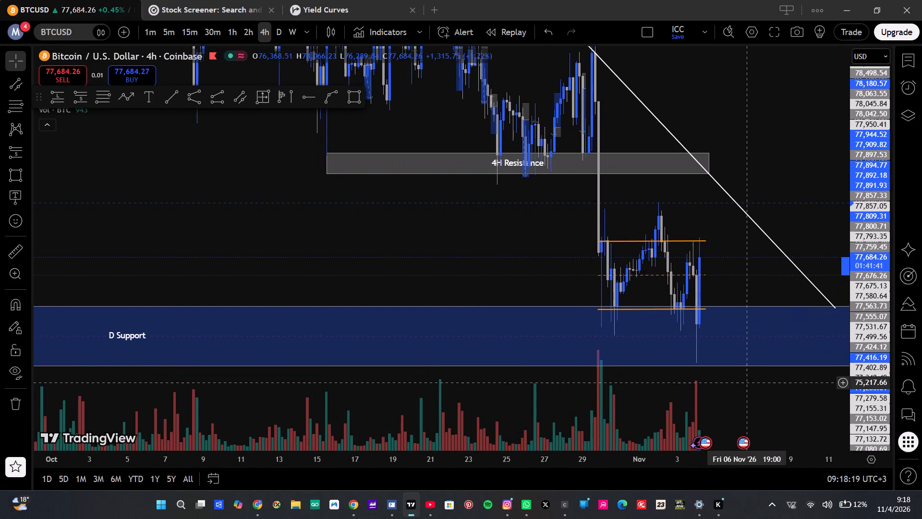
pyautogui.moveTo(747, 383); pyautogui.dragTo(749, 382)
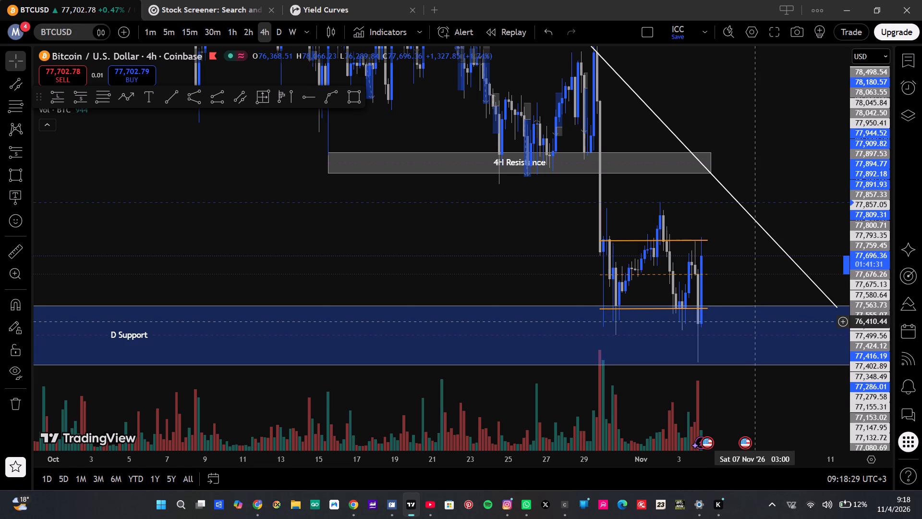
pyautogui.click(675, 305)
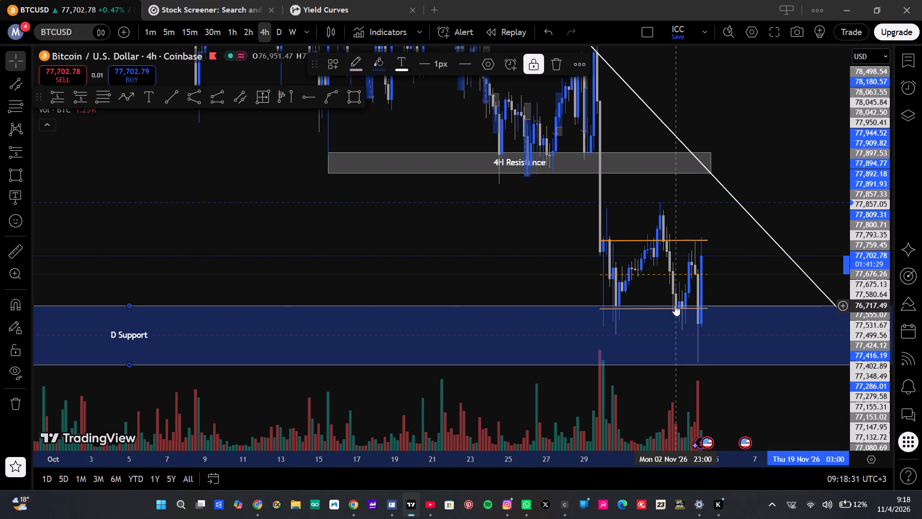
pyautogui.click(676, 240)
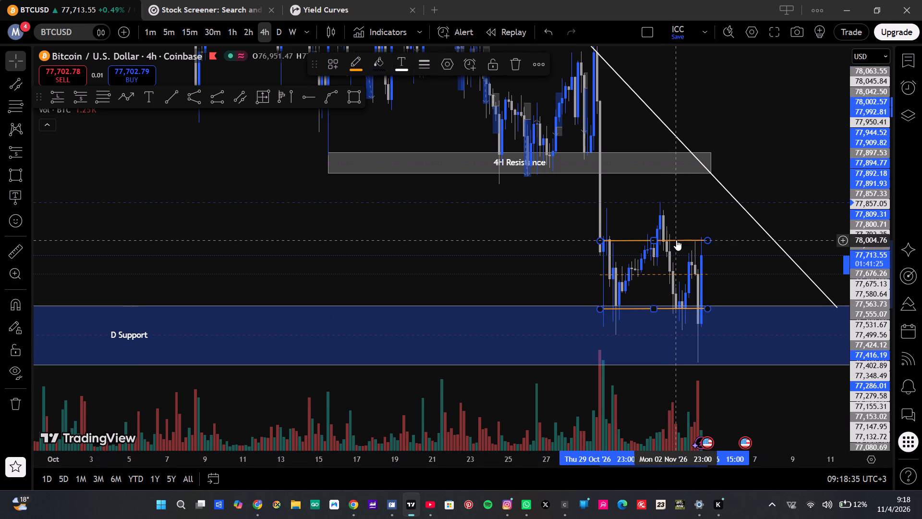
pyautogui.press('Delete')
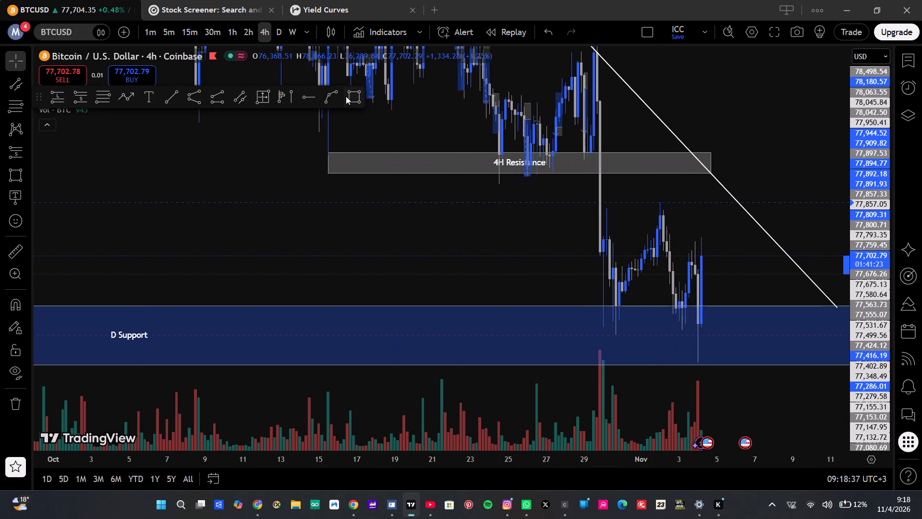
# Draw a rectangle from 30 October 03:00 to 5 November 11:00 between about 76,670 and 76,340, and send it to back.
pyautogui.click(351, 97)
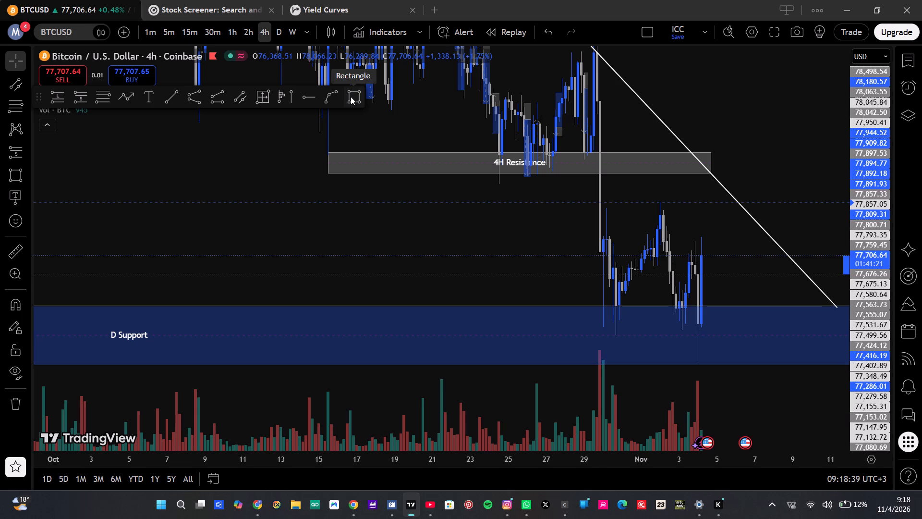
pyautogui.click(603, 308)
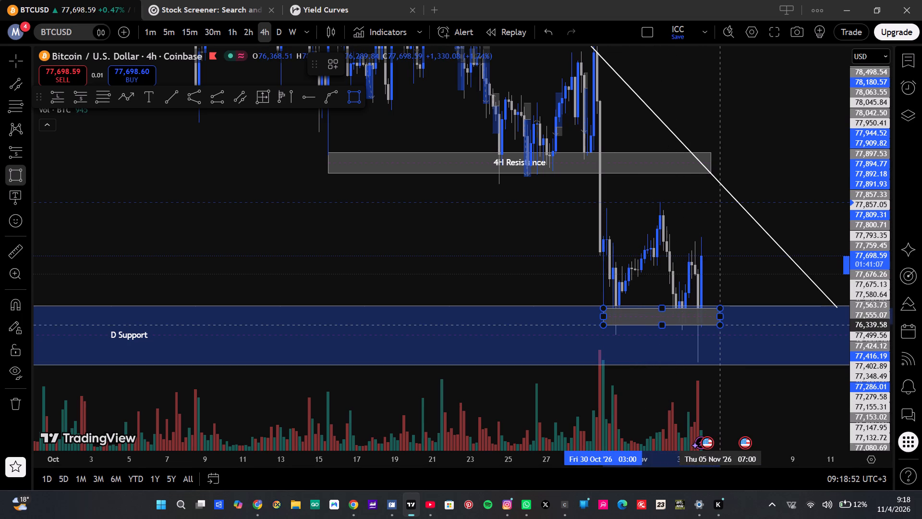
pyautogui.click(722, 324)
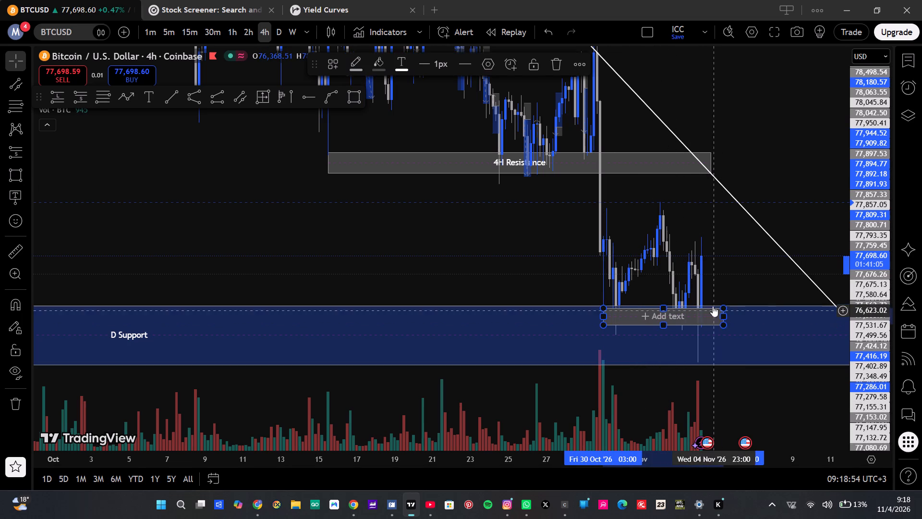
pyautogui.click(574, 66)
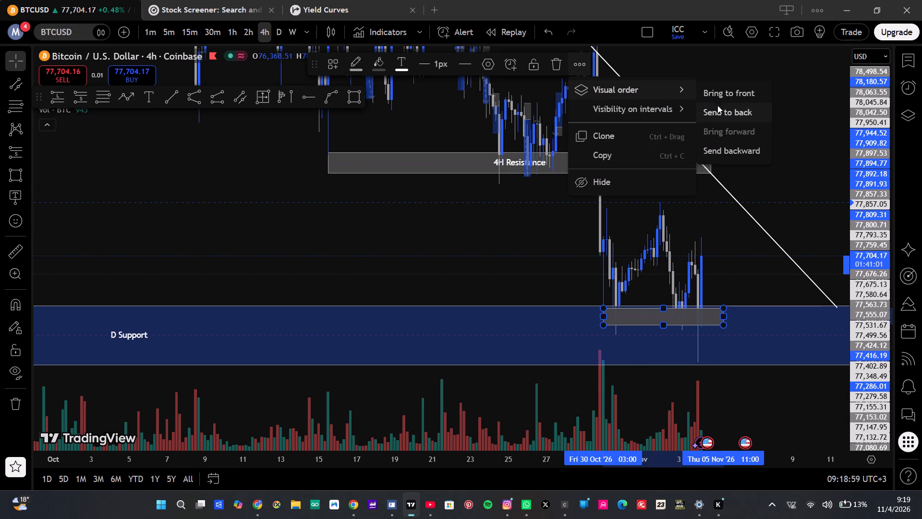
pyautogui.click(717, 105)
# Label the new rectangle inside the D Support zone "4H Support".
pyautogui.click(662, 319)
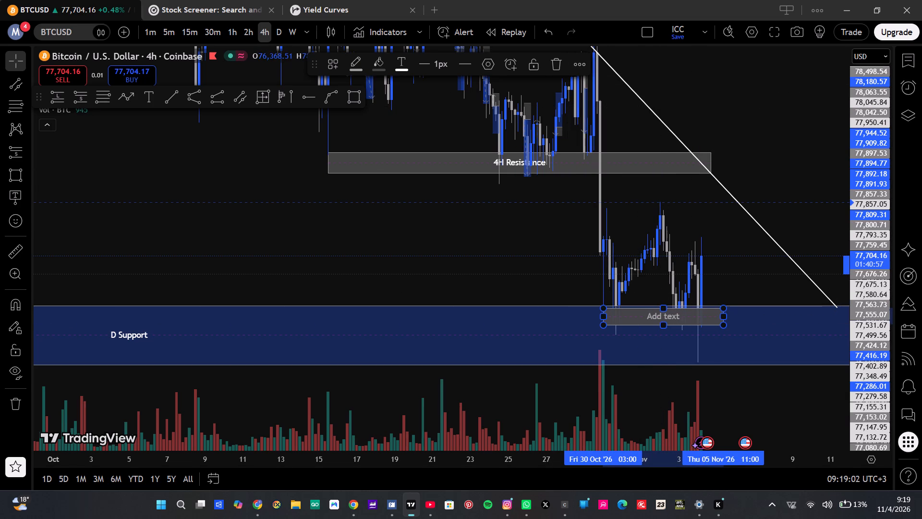
pyautogui.press('4')
pyautogui.press('h')
pyautogui.press('space')
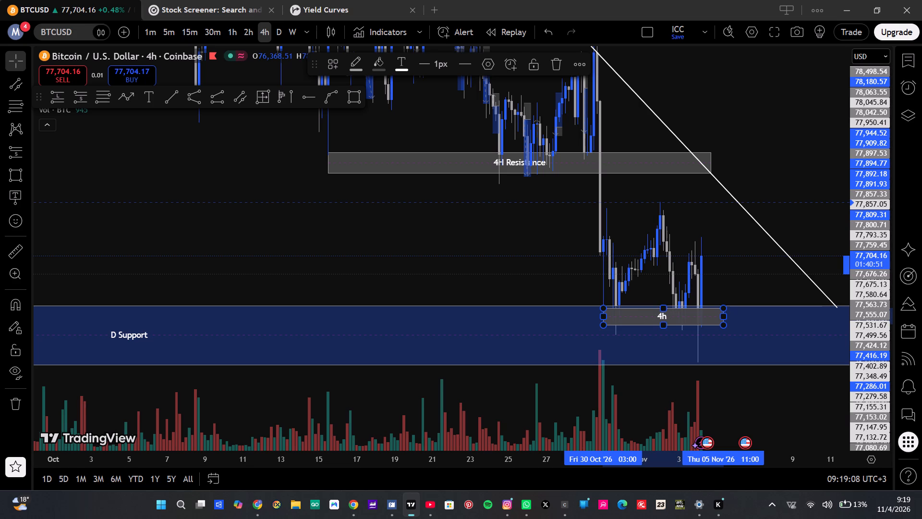
pyautogui.press('BackSpace')
pyautogui.press('BackSpace')
pyautogui.write('H S')
pyautogui.write('upport')
pyautogui.click(746, 272)
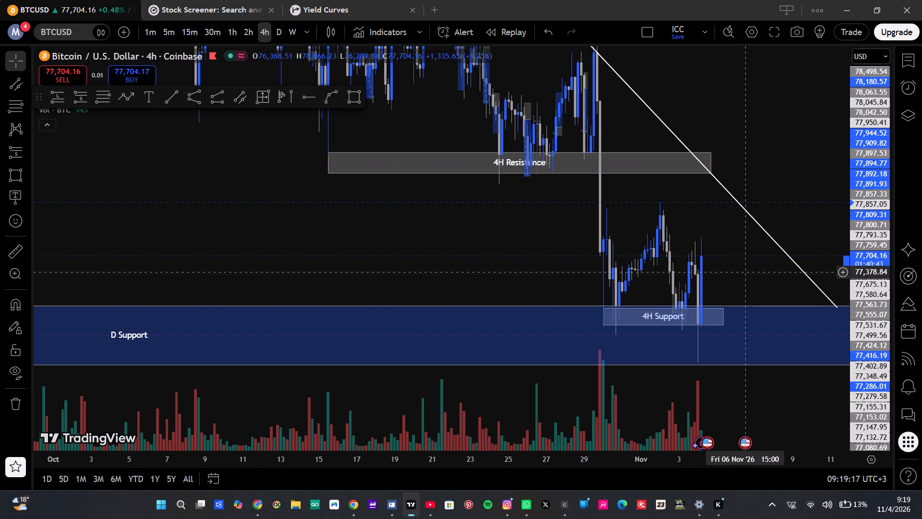
# Switch the BTCUSD chart to the 2-hour timeframe.
pyautogui.moveTo(746, 272); pyautogui.dragTo(724, 289)
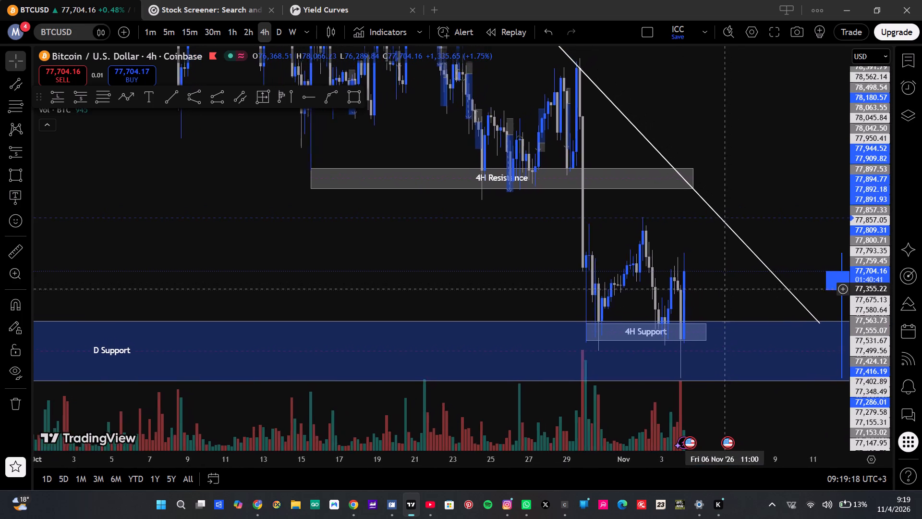
pyautogui.moveTo(724, 289); pyautogui.dragTo(706, 301)
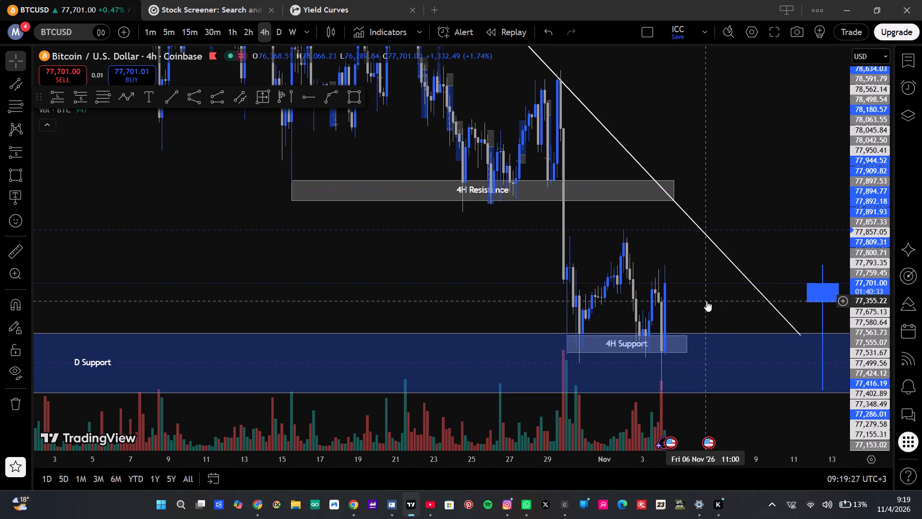
pyautogui.moveTo(721, 307); pyautogui.dragTo(666, 334)
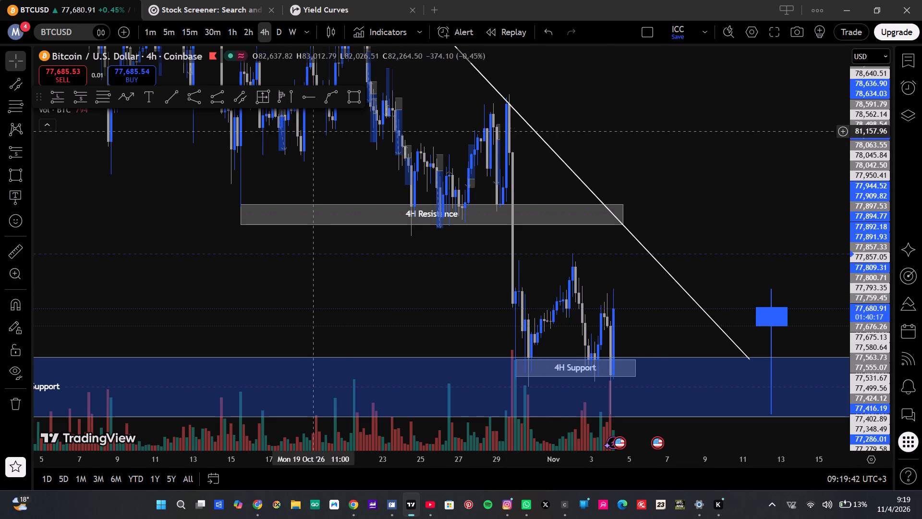
pyautogui.click(248, 31)
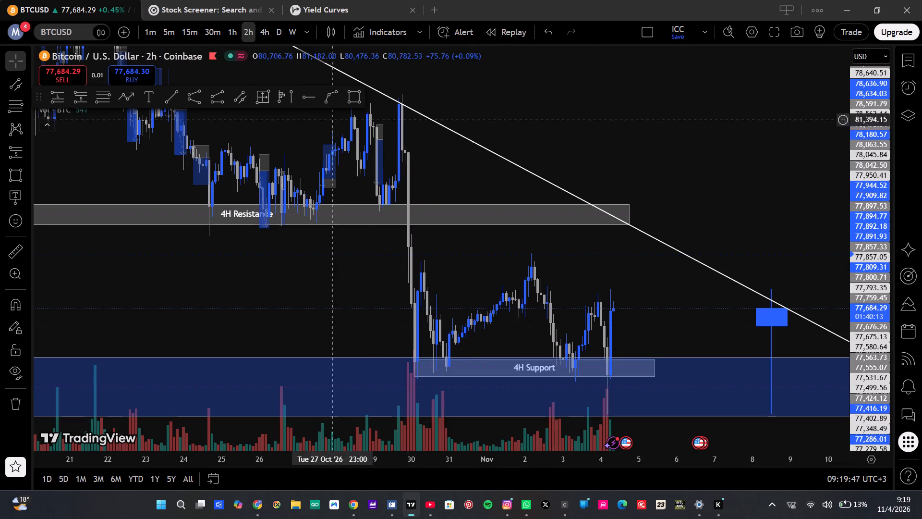
# Draw a rectangle from 30 October 03:00 to 5 November 03:00 between about 77,970 and 78,135, and send it to back.
pyautogui.moveTo(493, 336); pyautogui.dragTo(555, 300)
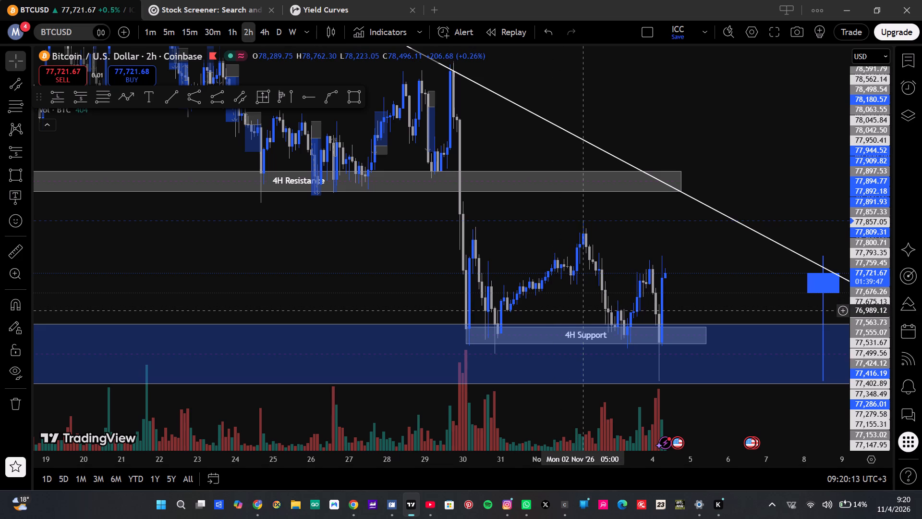
pyautogui.moveTo(583, 310); pyautogui.dragTo(579, 330)
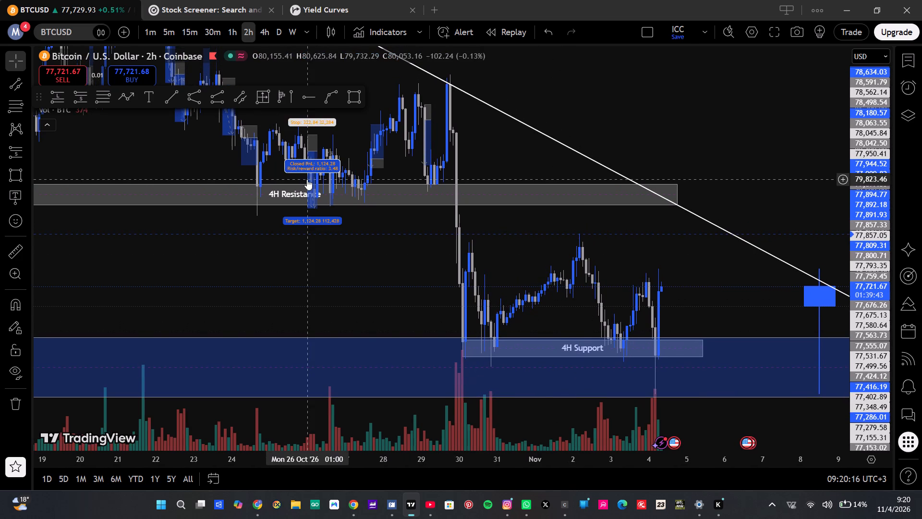
pyautogui.click(347, 95)
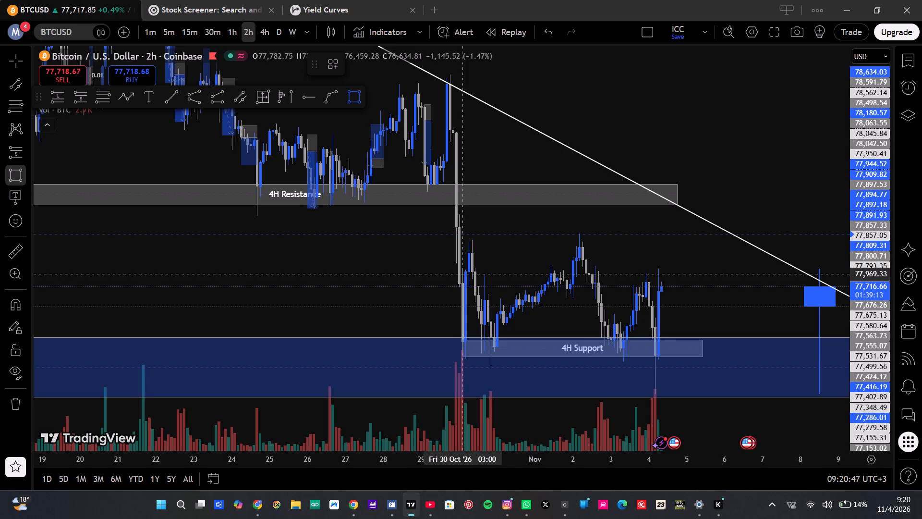
pyautogui.click(461, 273)
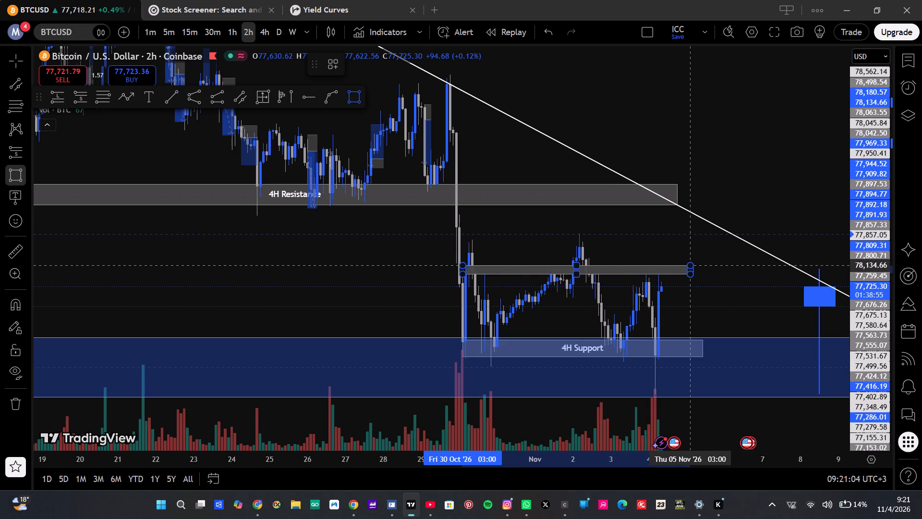
pyautogui.click(689, 265)
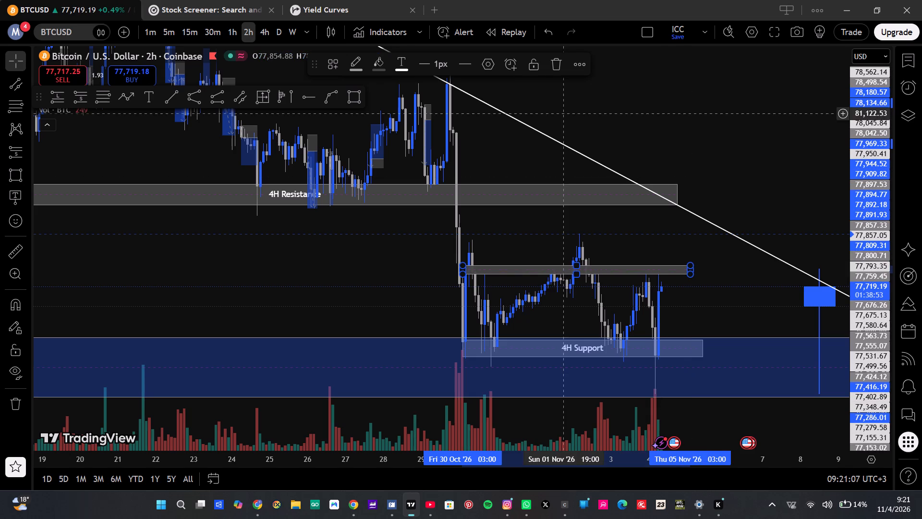
pyautogui.click(571, 63)
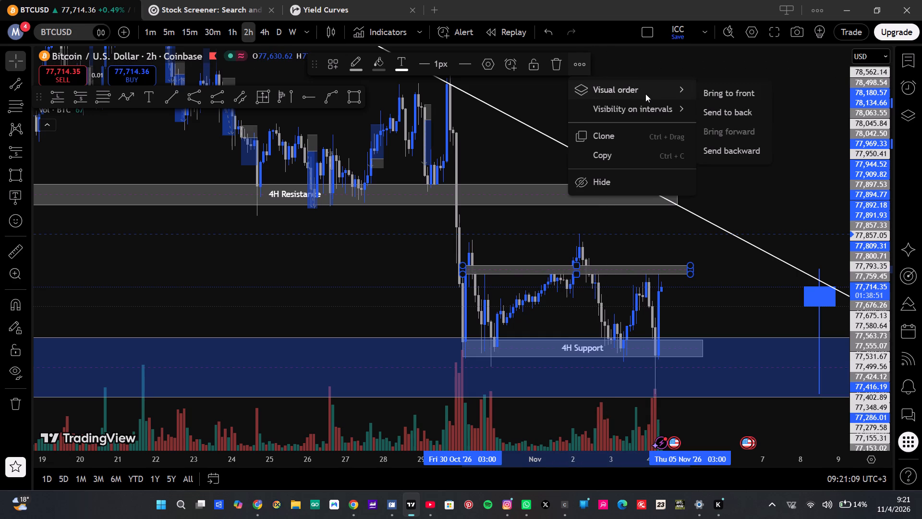
pyautogui.click(720, 105)
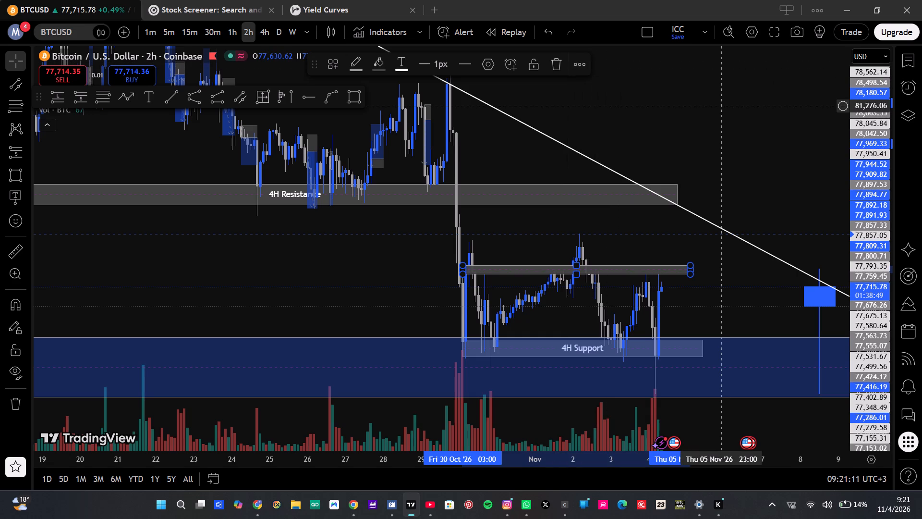
pyautogui.click(720, 105)
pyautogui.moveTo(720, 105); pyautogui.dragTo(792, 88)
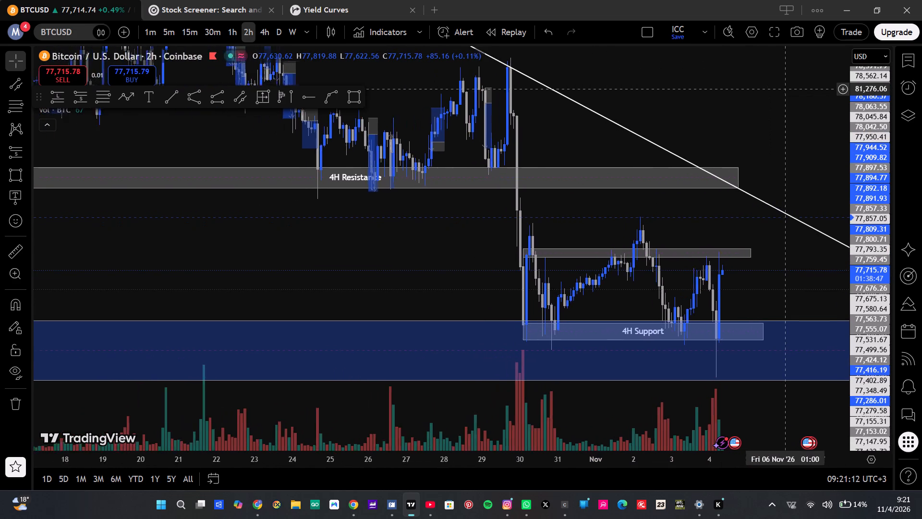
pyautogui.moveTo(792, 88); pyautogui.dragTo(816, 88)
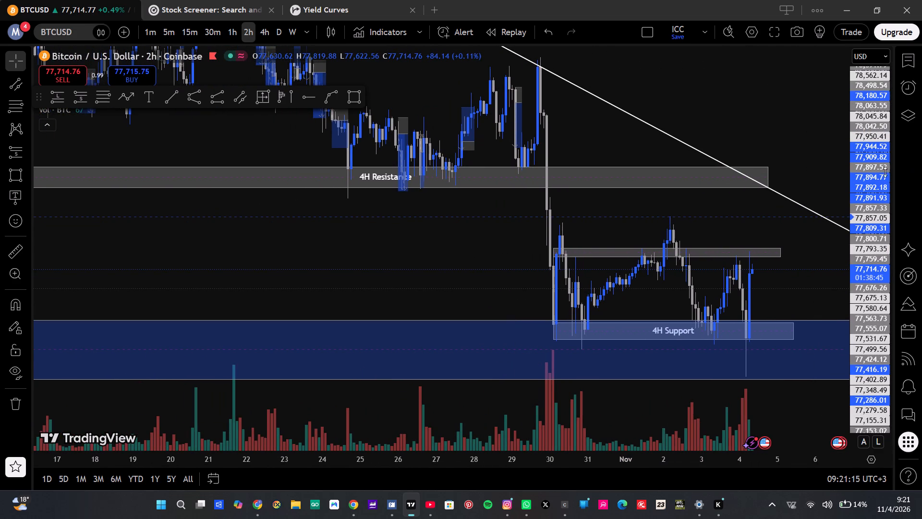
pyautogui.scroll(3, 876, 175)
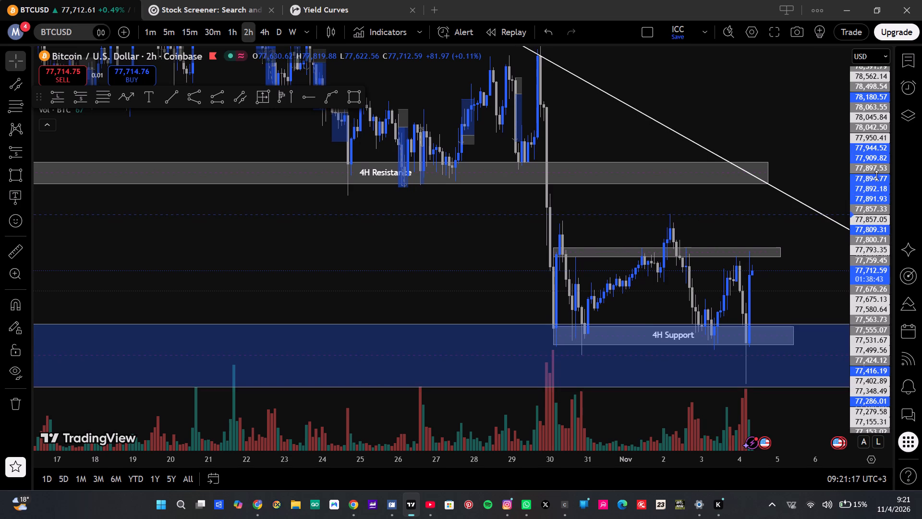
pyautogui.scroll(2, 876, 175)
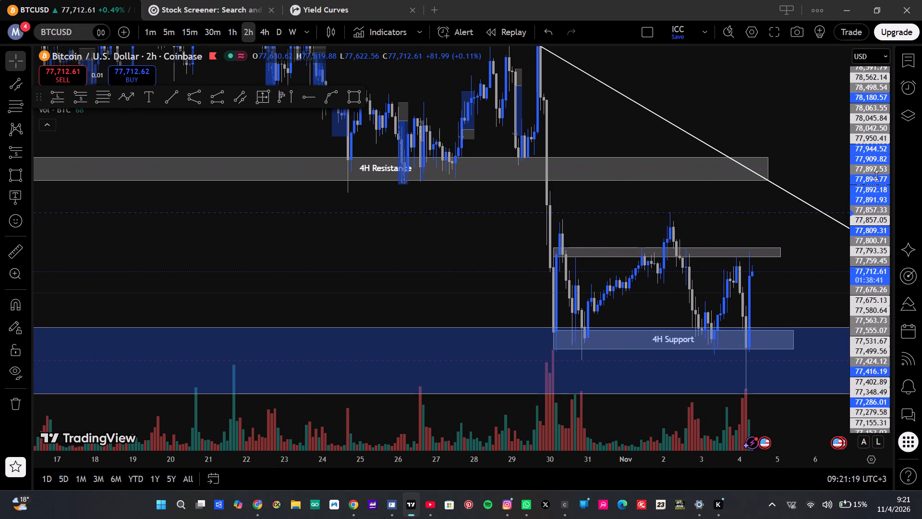
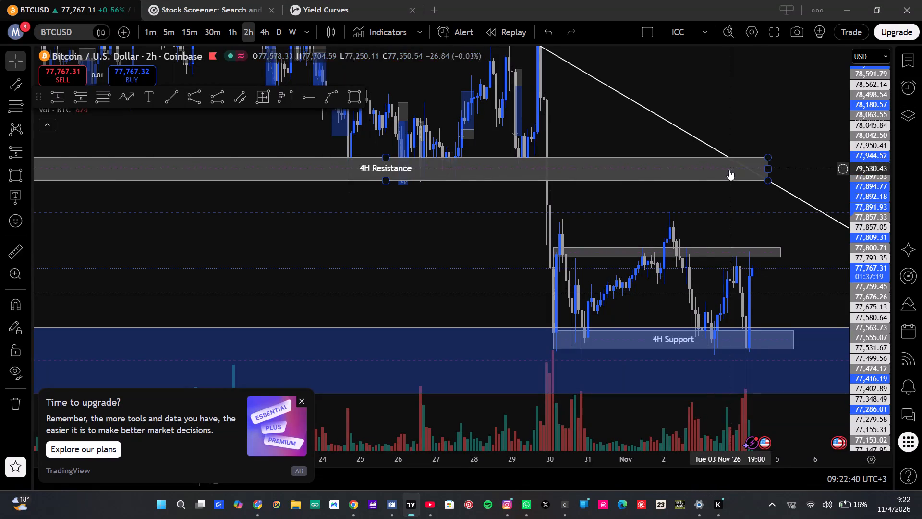
# Extend the lower edge of the unlabelled rectangle above the 4H Support box to about 77,900.
pyautogui.moveTo(721, 230); pyautogui.dragTo(743, 221)
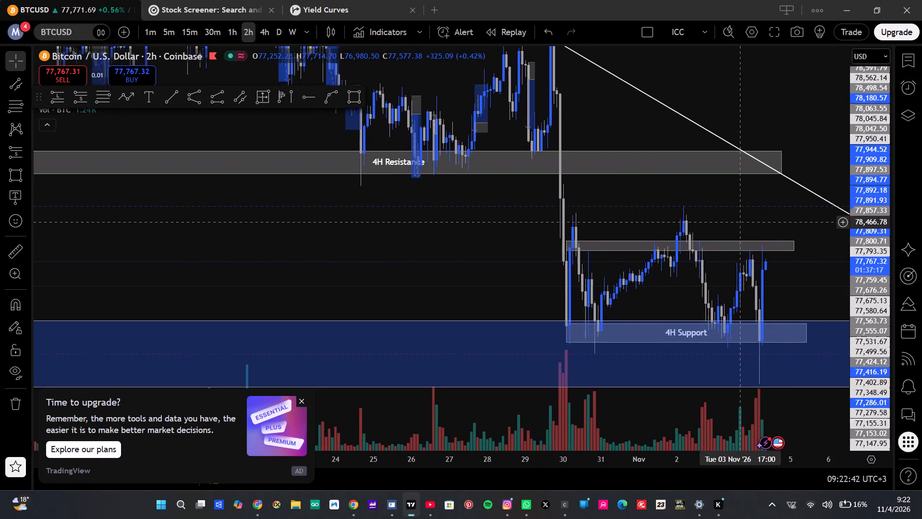
pyautogui.moveTo(743, 221); pyautogui.dragTo(752, 213)
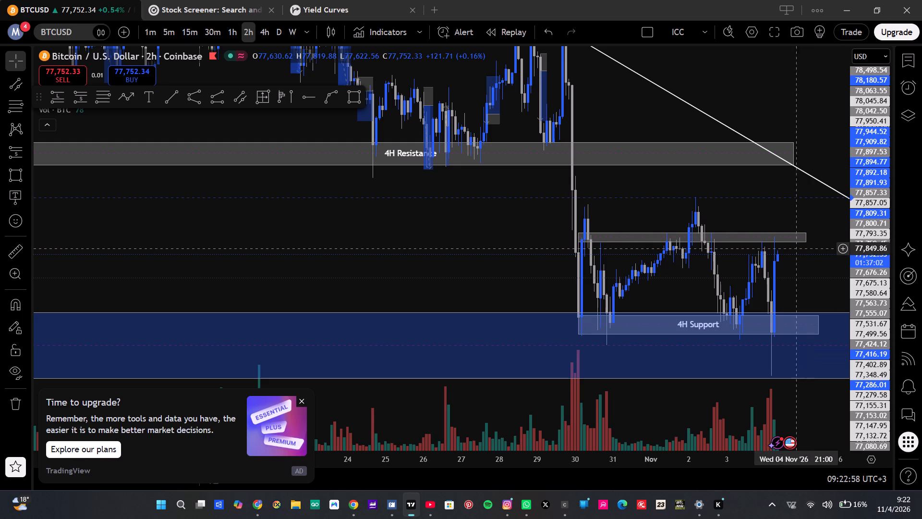
pyautogui.click(692, 241)
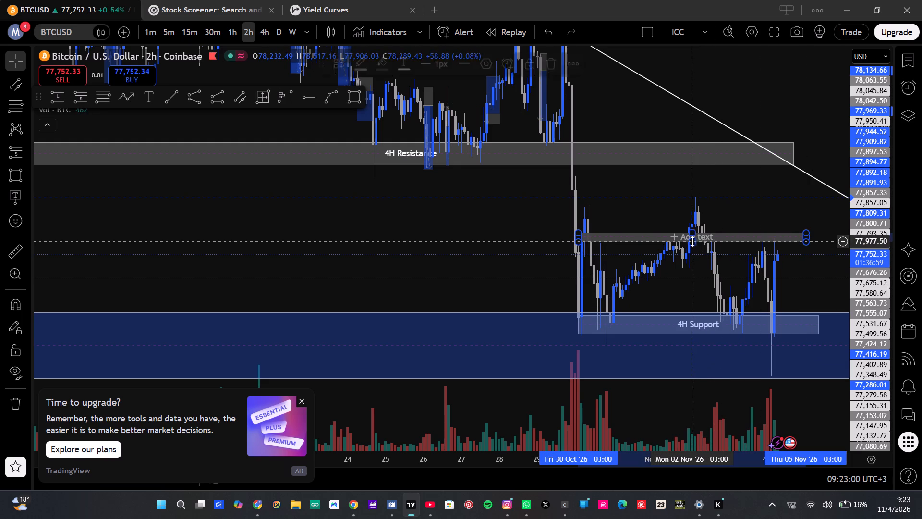
pyautogui.click(732, 229)
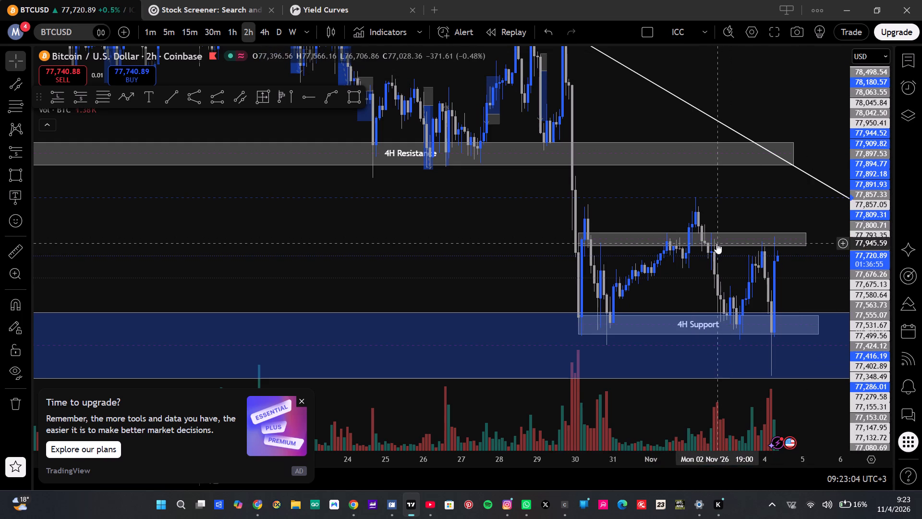
# Label the unlabelled rectangle above the 4H Support box "S&R Zone".
pyautogui.click(715, 244)
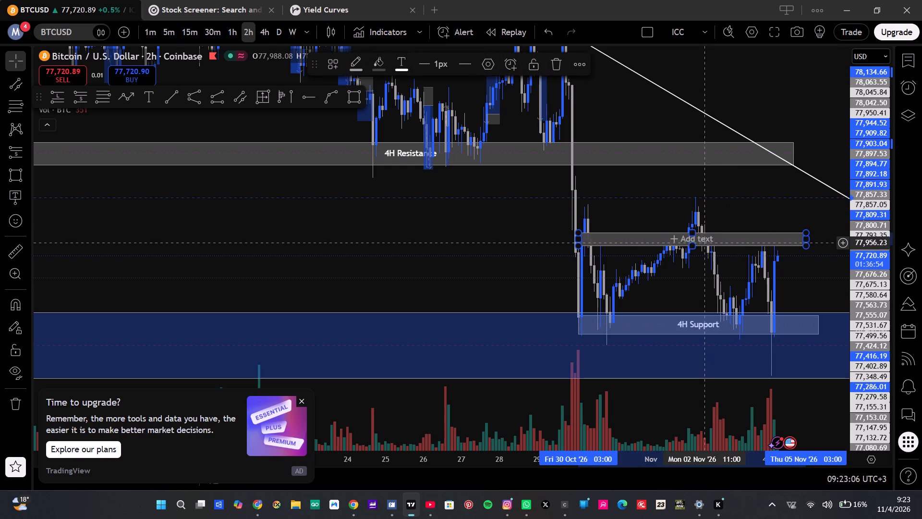
pyautogui.click(704, 242)
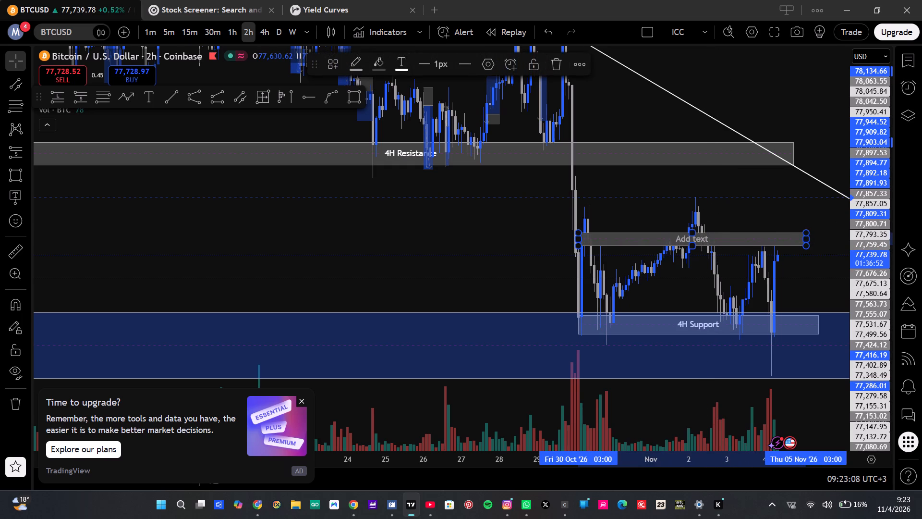
pyautogui.press('s')
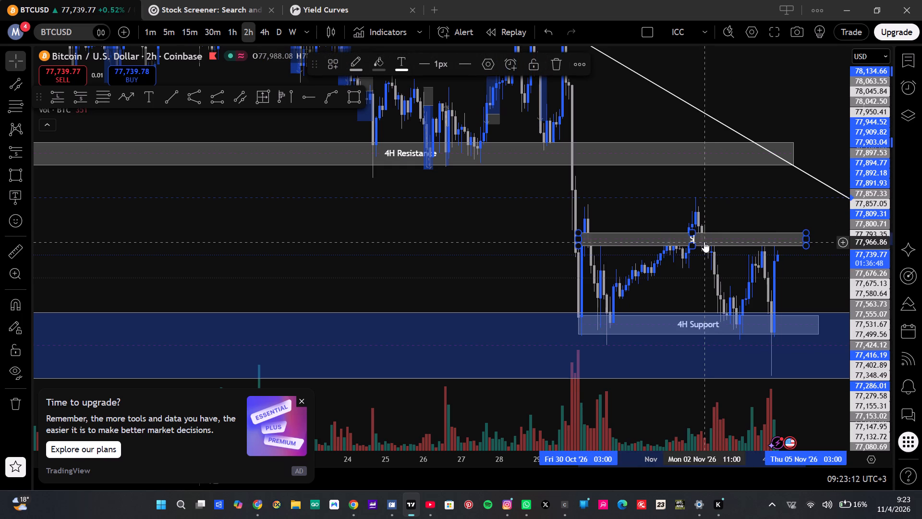
pyautogui.write('&R')
pyautogui.press('space')
pyautogui.press('z')
pyautogui.write('one')
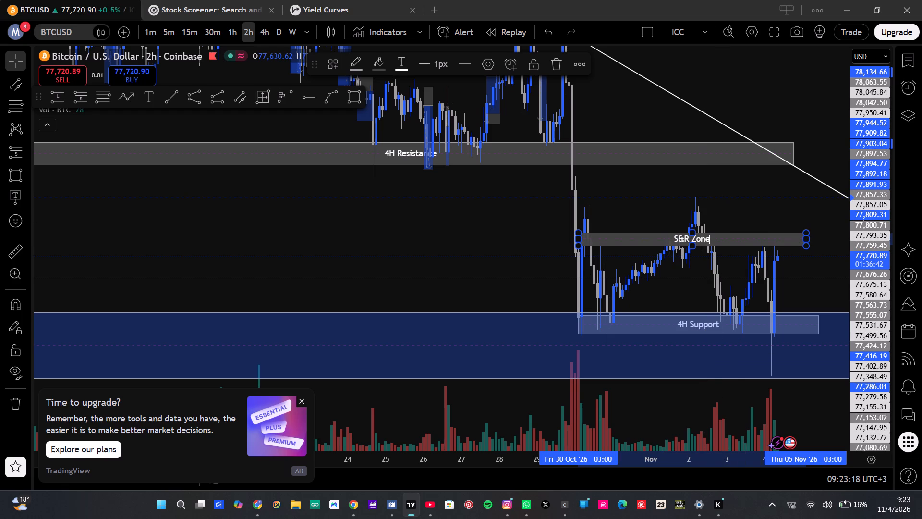
pyautogui.click(758, 210)
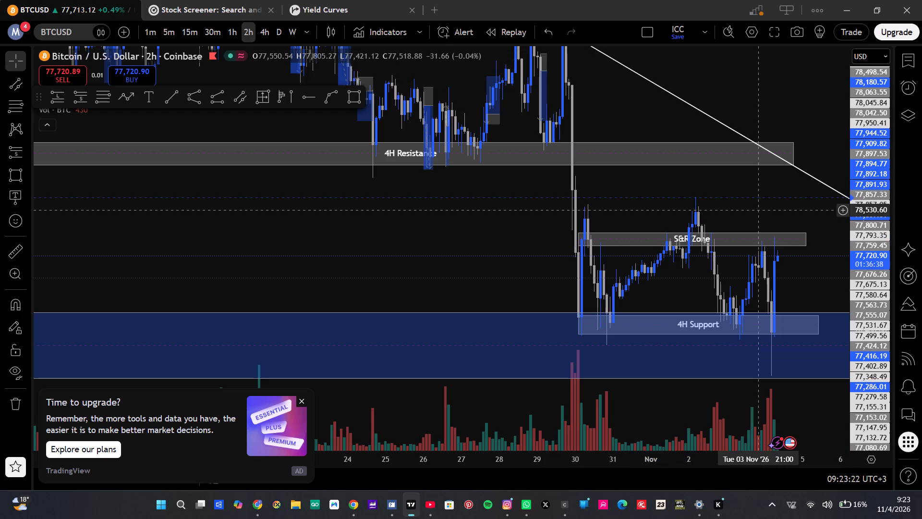
# Move the dashed horizontal line above the S&R Zone down to about 78,490.
pyautogui.moveTo(758, 210); pyautogui.dragTo(738, 222)
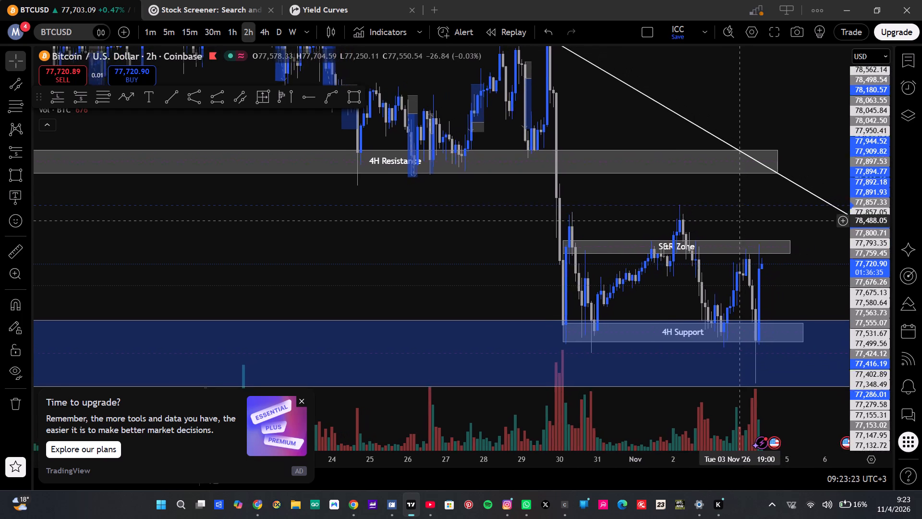
pyautogui.moveTo(738, 222); pyautogui.dragTo(732, 226)
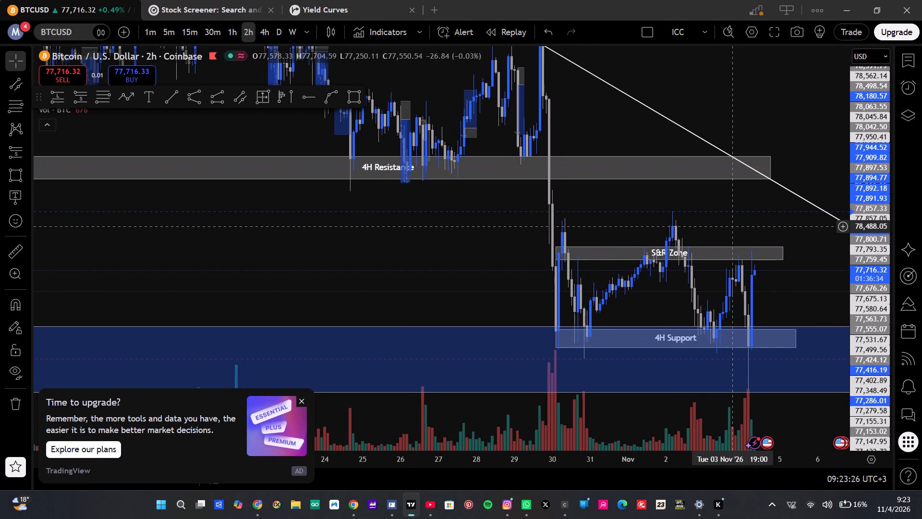
pyautogui.moveTo(730, 211); pyautogui.dragTo(733, 219)
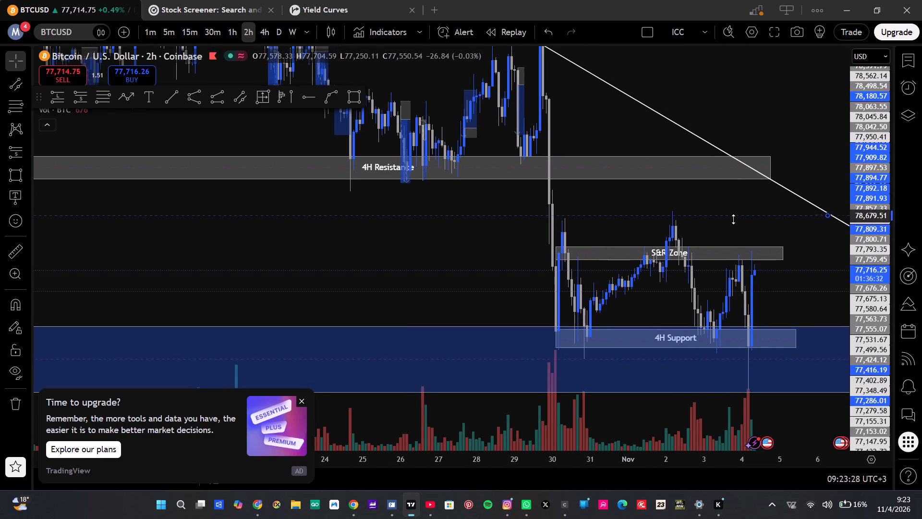
pyautogui.moveTo(733, 219); pyautogui.dragTo(736, 226)
pyautogui.click(738, 235)
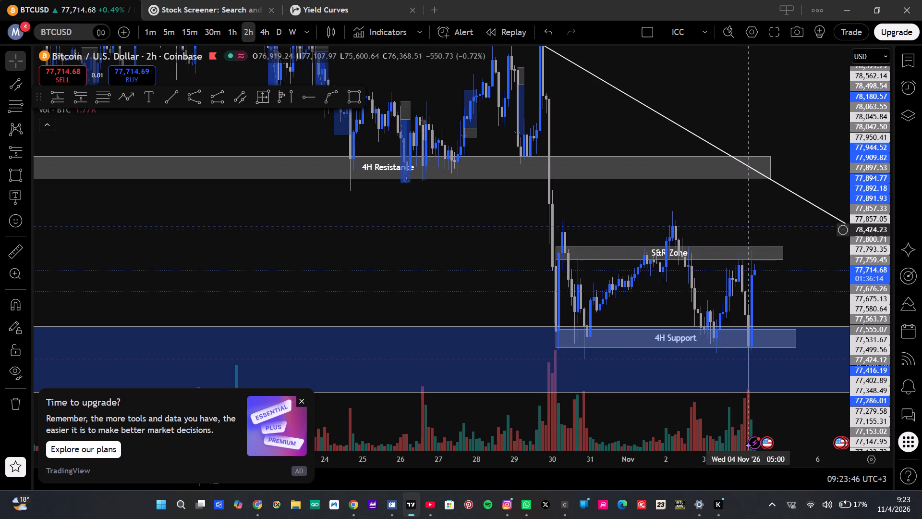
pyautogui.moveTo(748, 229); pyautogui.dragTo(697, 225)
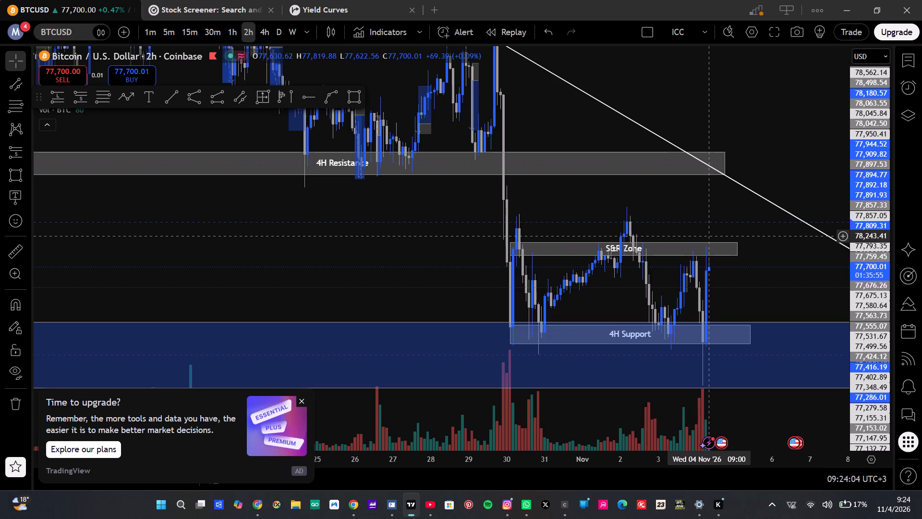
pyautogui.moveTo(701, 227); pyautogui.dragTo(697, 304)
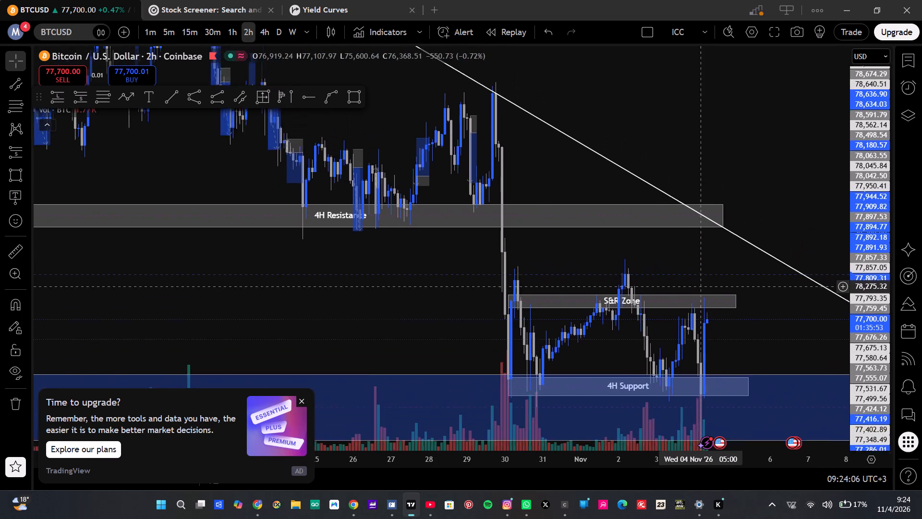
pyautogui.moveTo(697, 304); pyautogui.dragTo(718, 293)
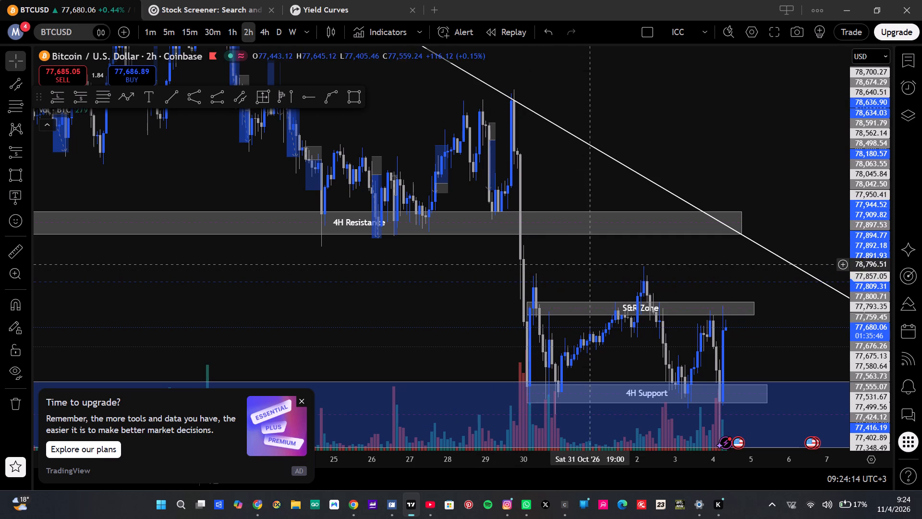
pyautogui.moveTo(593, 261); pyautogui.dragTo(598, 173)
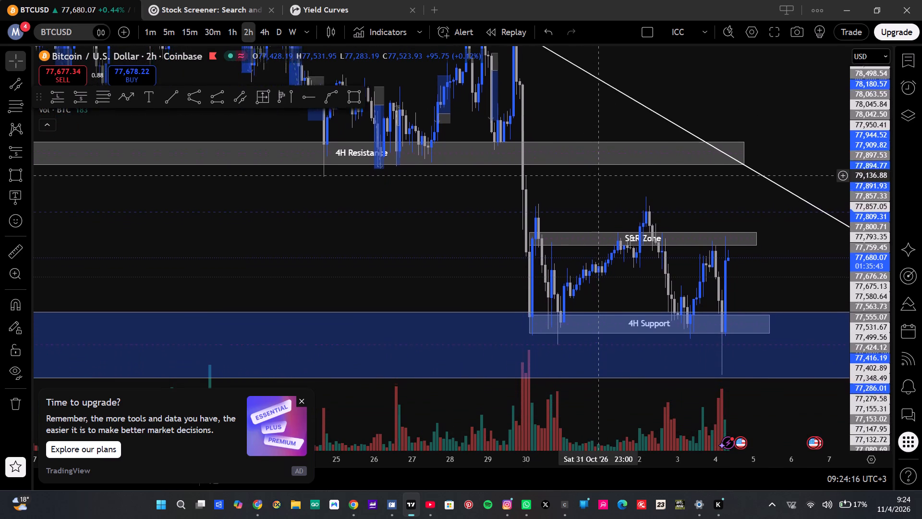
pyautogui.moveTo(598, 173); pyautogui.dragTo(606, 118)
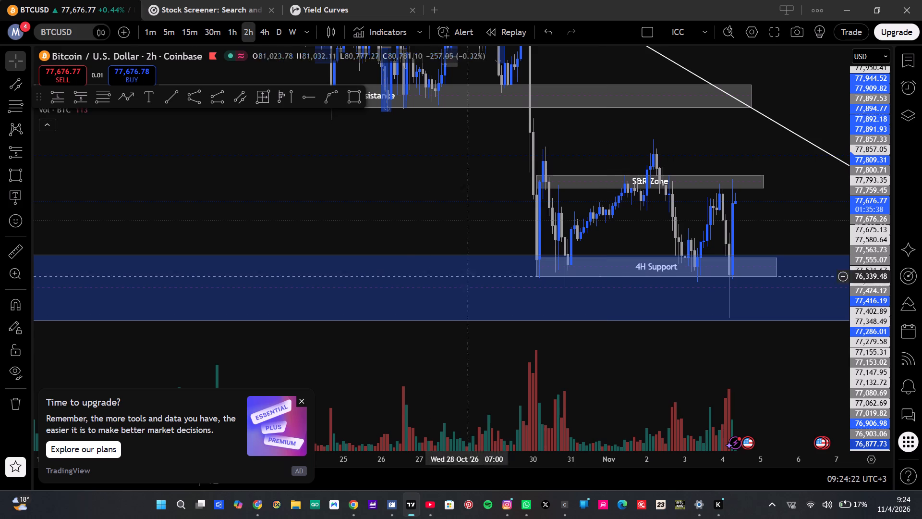
# Close the upgrade advertisement covering the chart.
pyautogui.click(301, 402)
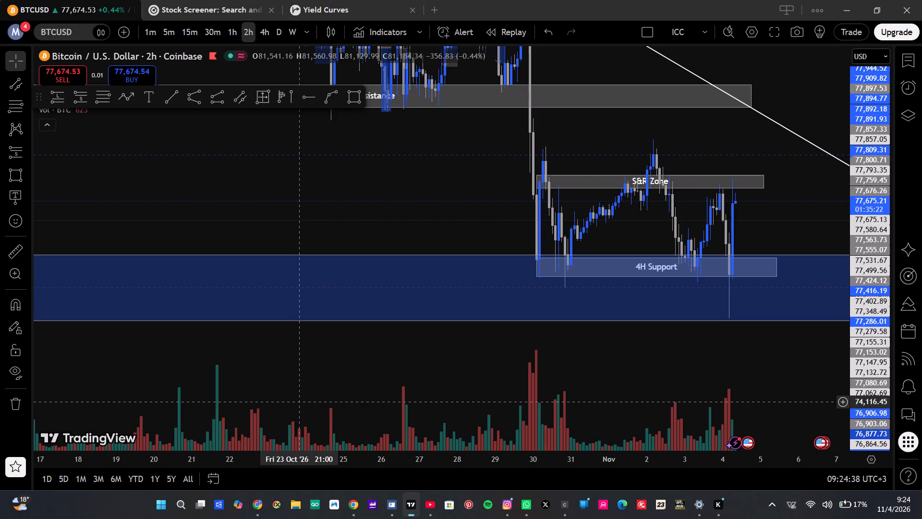
# Switch the BTCUSD chart to the 1-hour timeframe.
pyautogui.click(233, 31)
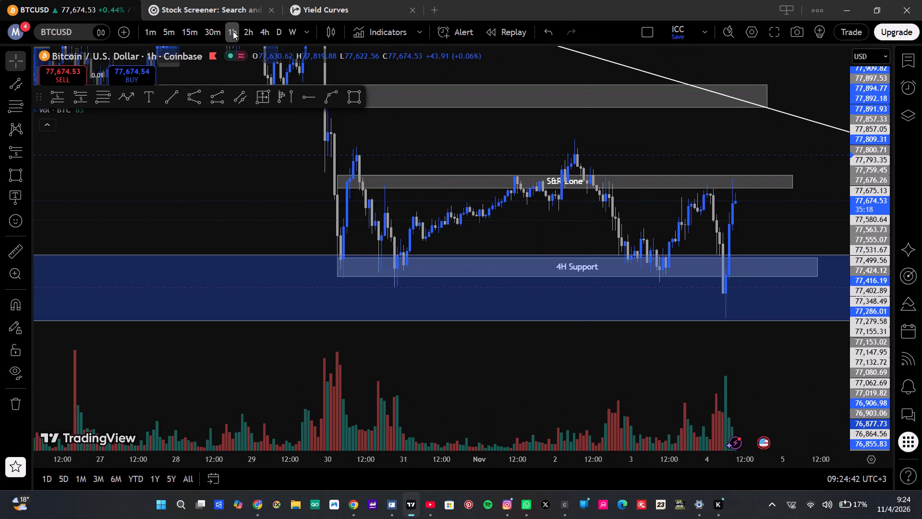
# Examine the 1-hour BTCUSD price action between the 4H Support and S&R Zone rectangles and up to the descending trendline.
pyautogui.scroll(3, 869, 190)
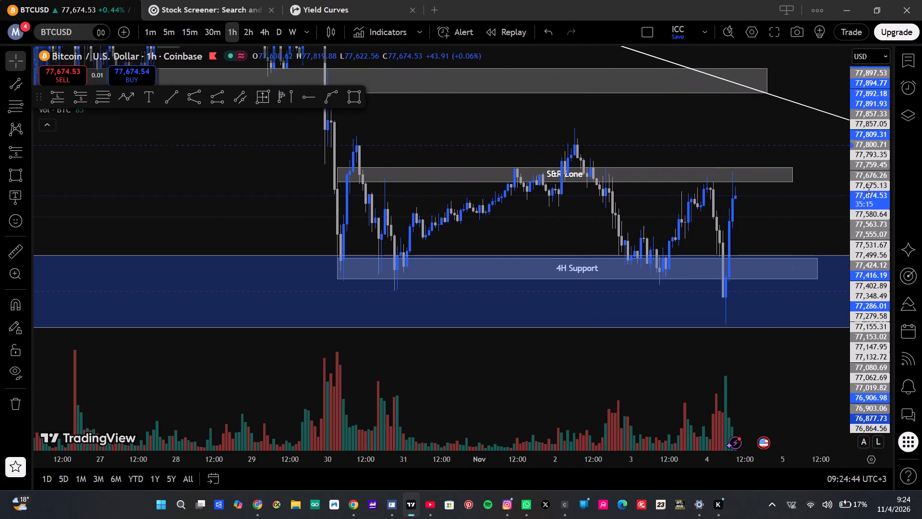
pyautogui.scroll(2, 869, 190)
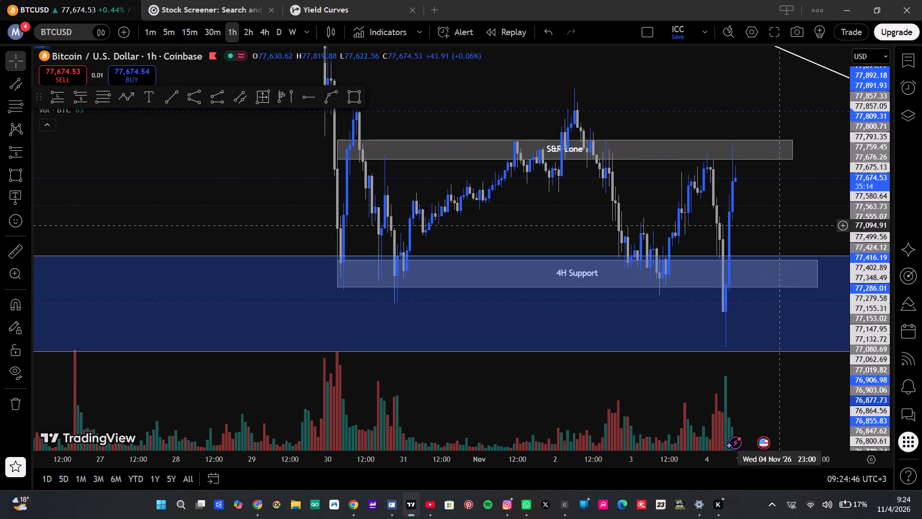
pyautogui.moveTo(777, 225); pyautogui.dragTo(782, 297)
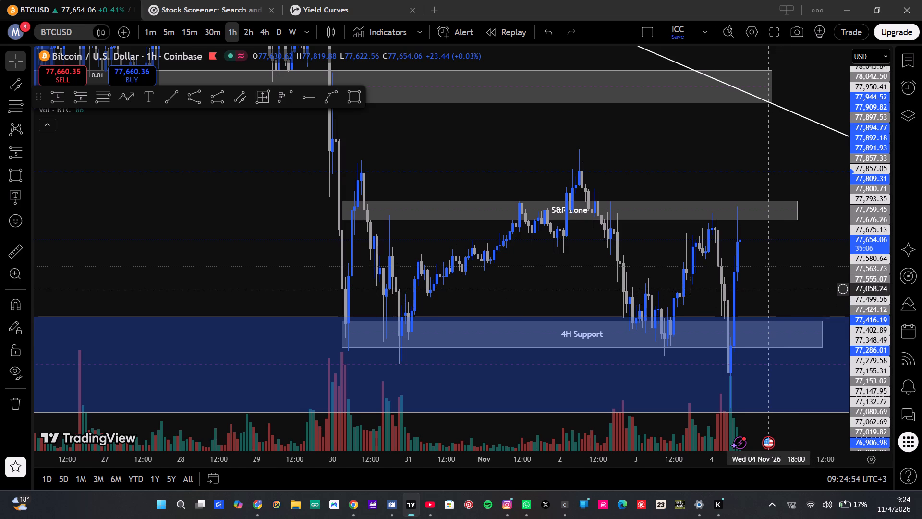
pyautogui.moveTo(768, 288); pyautogui.dragTo(785, 302)
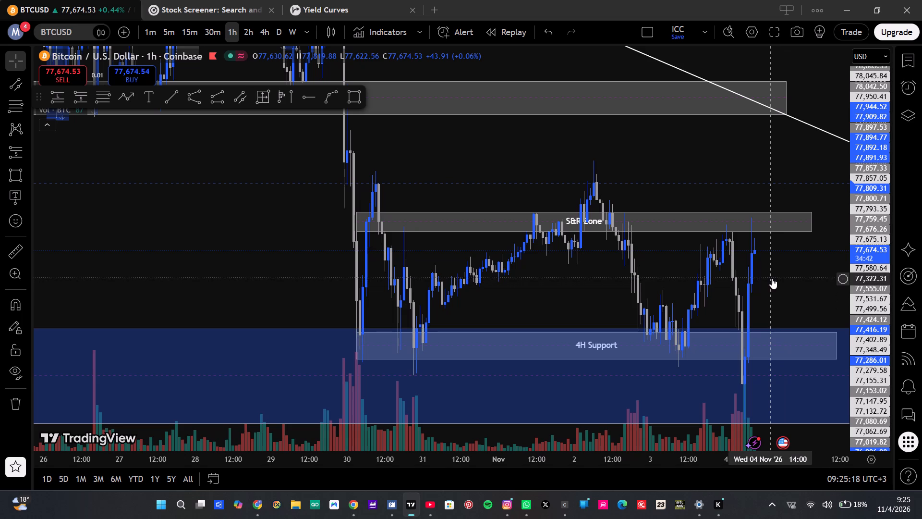
pyautogui.moveTo(772, 278); pyautogui.dragTo(785, 224)
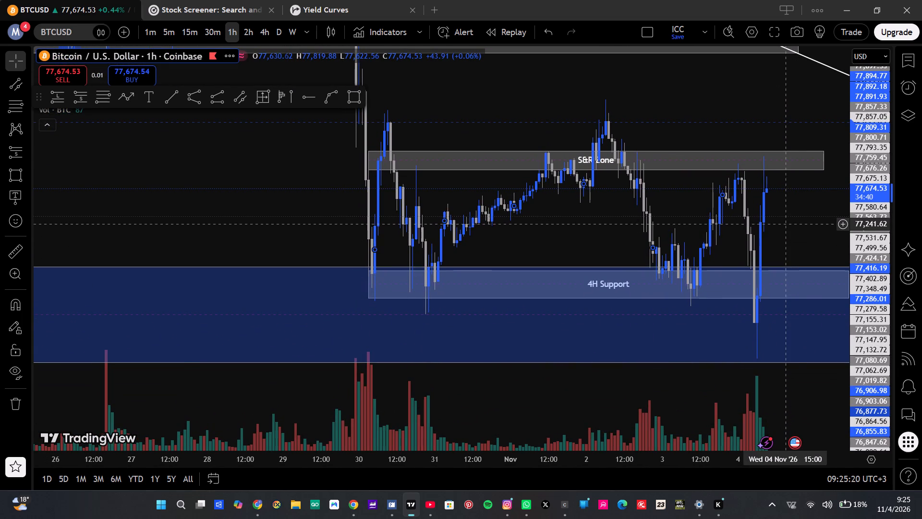
pyautogui.scroll(4, 864, 232)
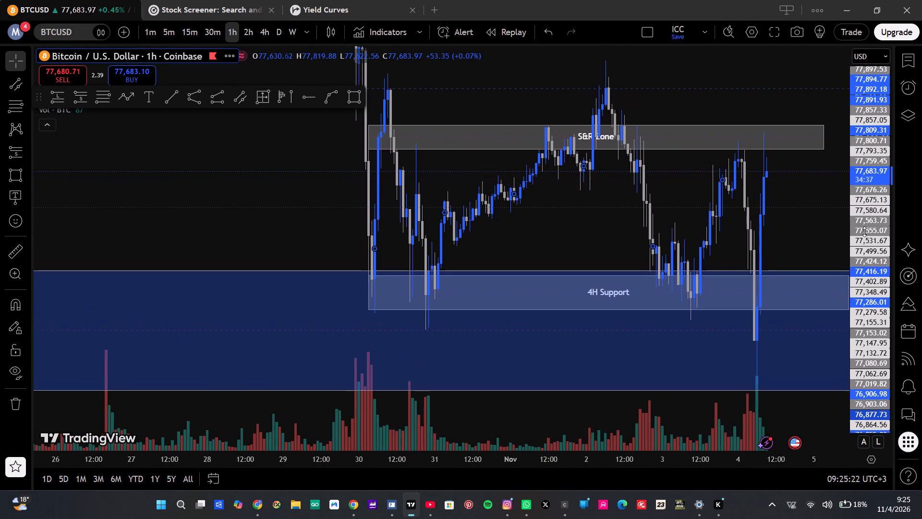
pyautogui.scroll(1, 811, 226)
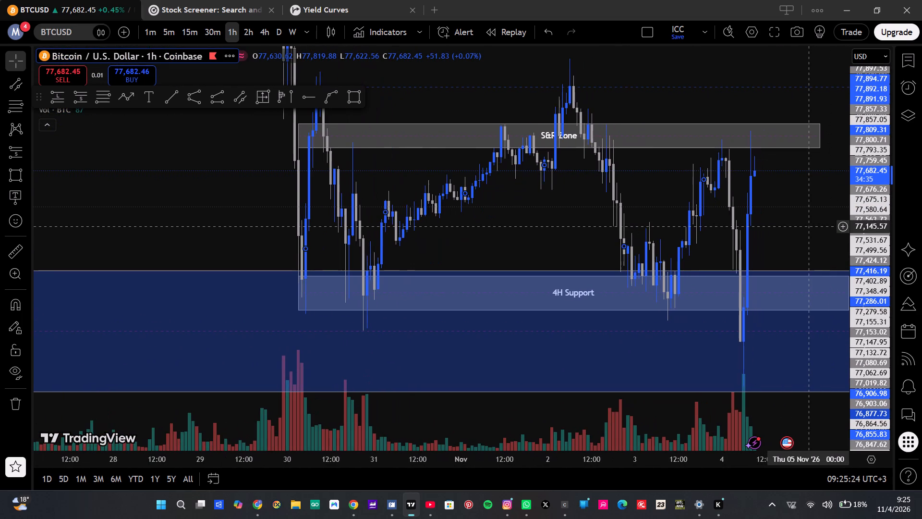
pyautogui.scroll(-2, 857, 252)
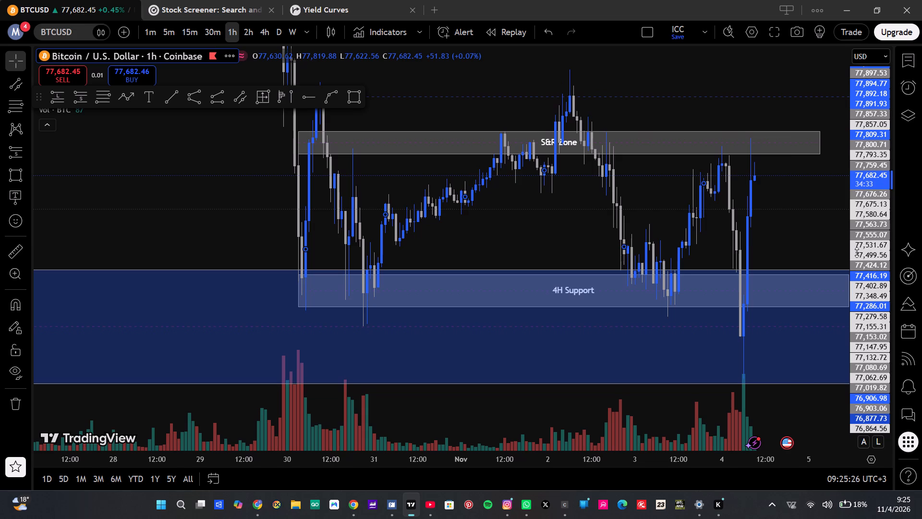
pyautogui.moveTo(769, 204); pyautogui.dragTo(803, 332)
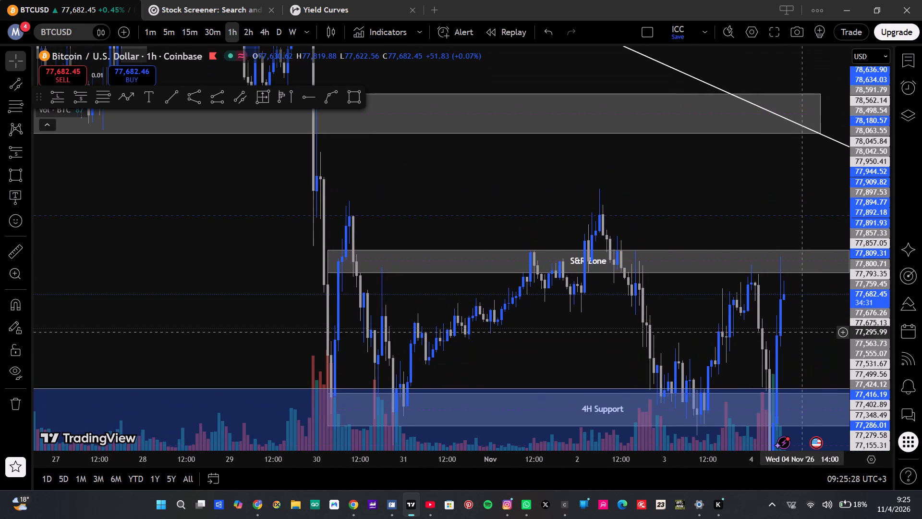
pyautogui.moveTo(803, 332); pyautogui.dragTo(797, 284)
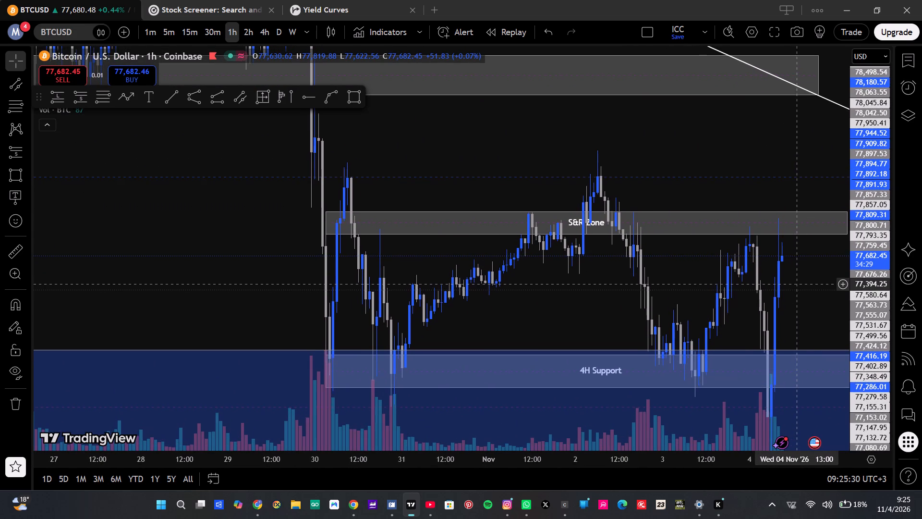
pyautogui.scroll(-1, 863, 323)
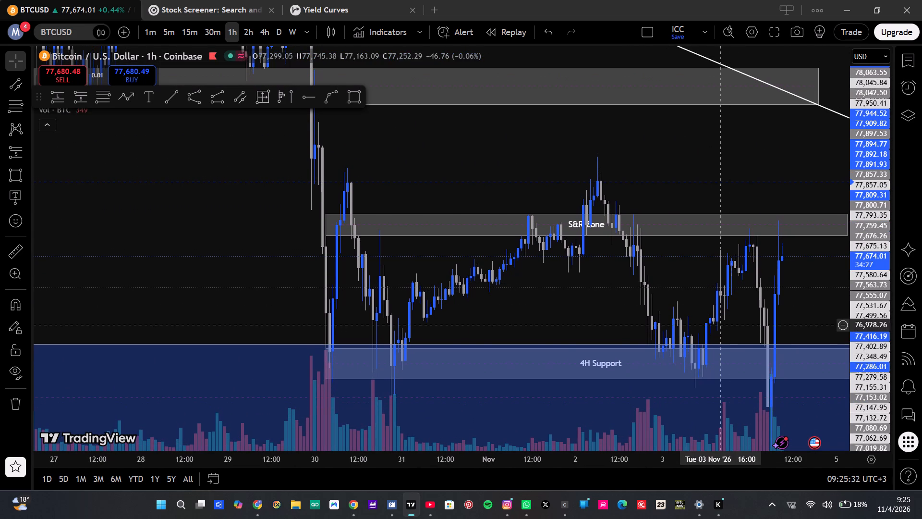
# Switch to the YouTube window and look over the Travis Scott "KICK OUT" video page.
pyautogui.click(429, 505)
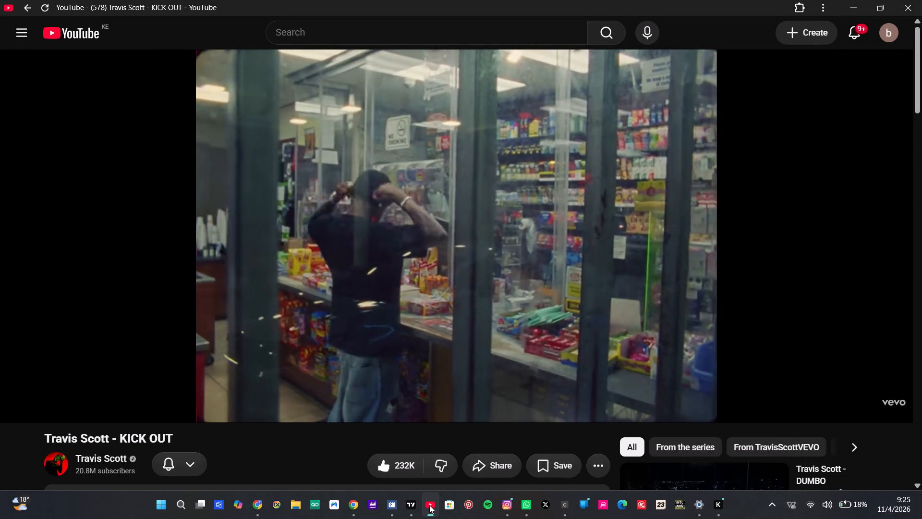
pyautogui.scroll(-2, 468, 359)
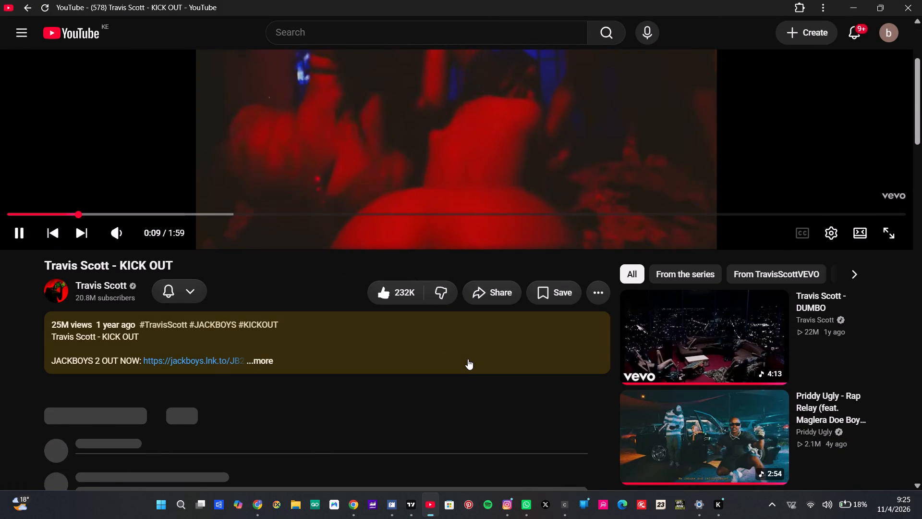
pyautogui.scroll(4, 468, 359)
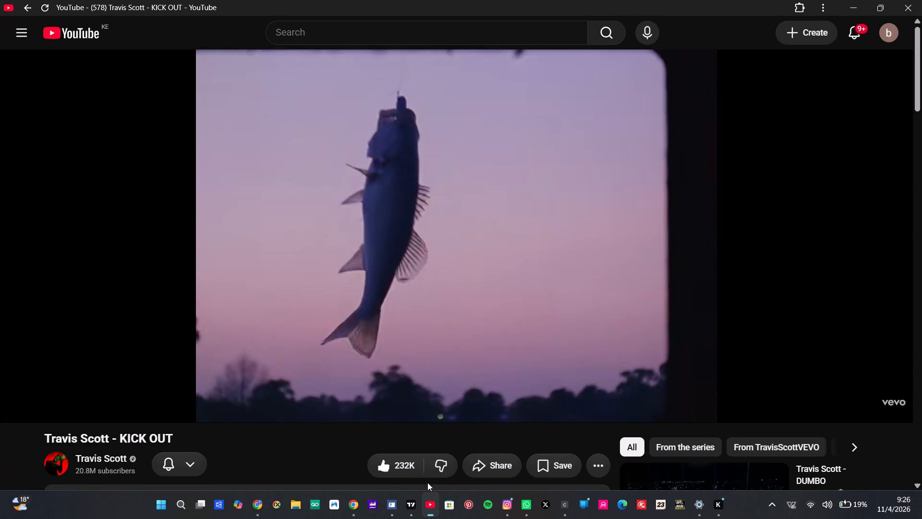
# Leave YouTube for the 30-minute XAUUSD chart in Chrome and examine gold's price against the projected red and green paths.
pyautogui.click(434, 504)
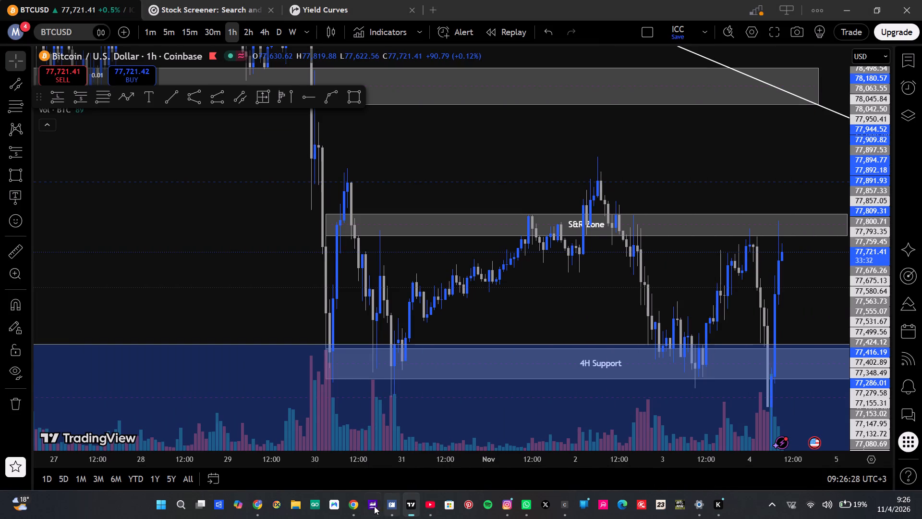
pyautogui.click(354, 505)
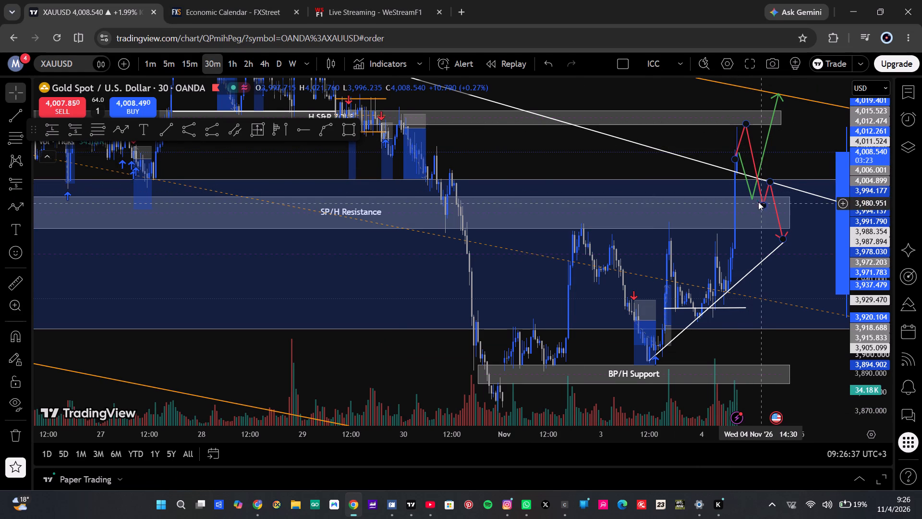
pyautogui.moveTo(799, 140); pyautogui.dragTo(774, 148)
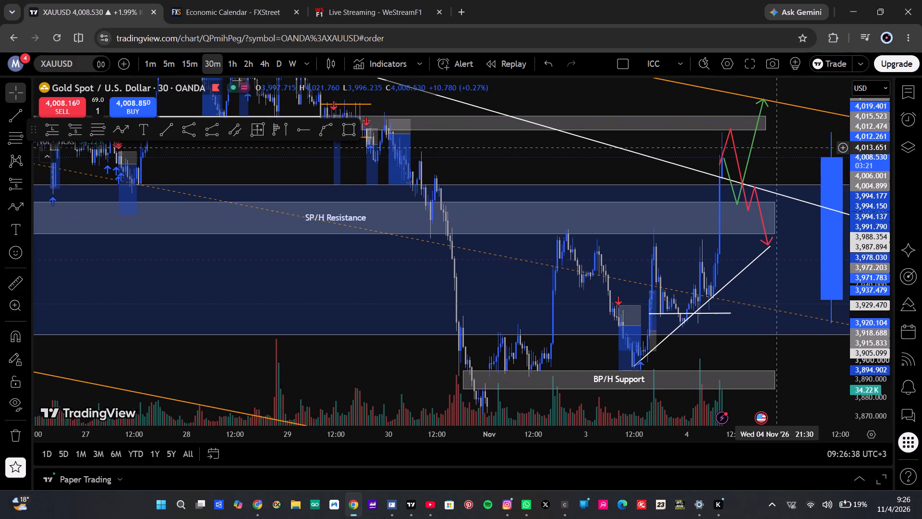
pyautogui.moveTo(774, 148); pyautogui.dragTo(751, 154)
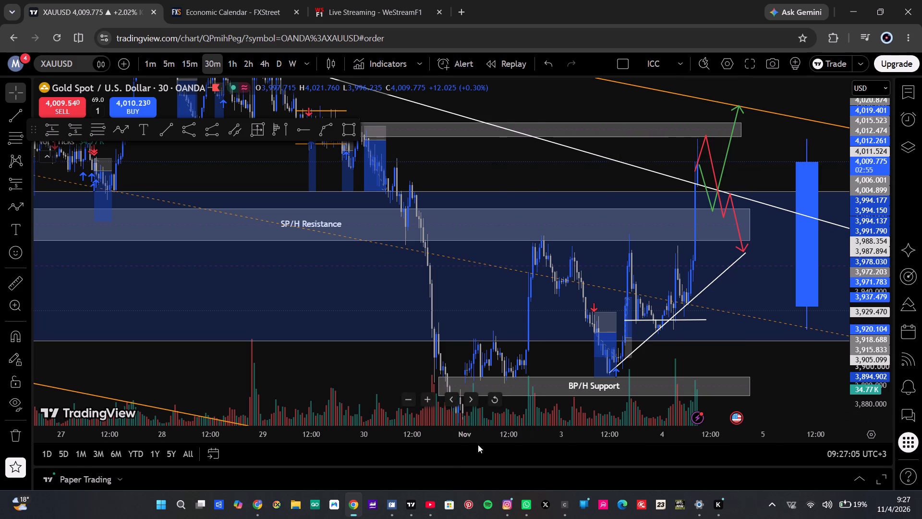
# Switch to the YouTube window and look through the comments and suggested videos on the "Type Shit (Official Video)" page.
pyautogui.click(422, 507)
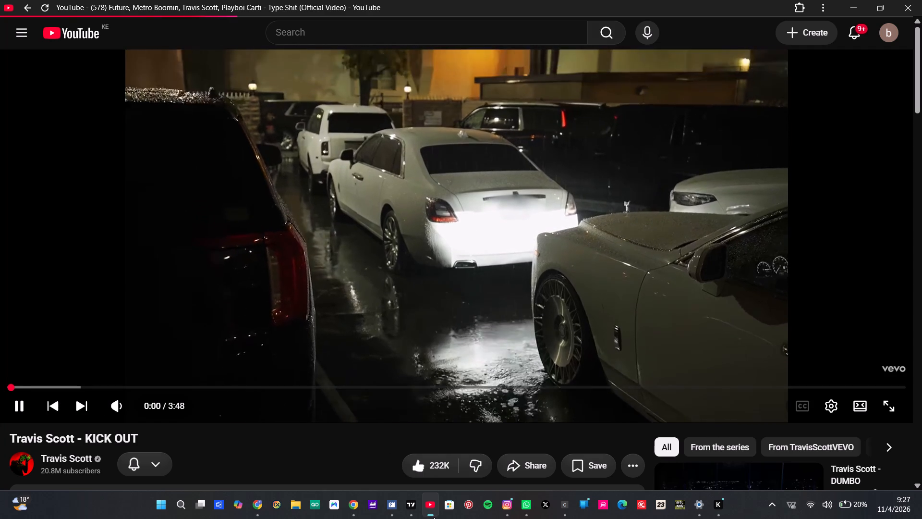
pyautogui.scroll(-5, 436, 345)
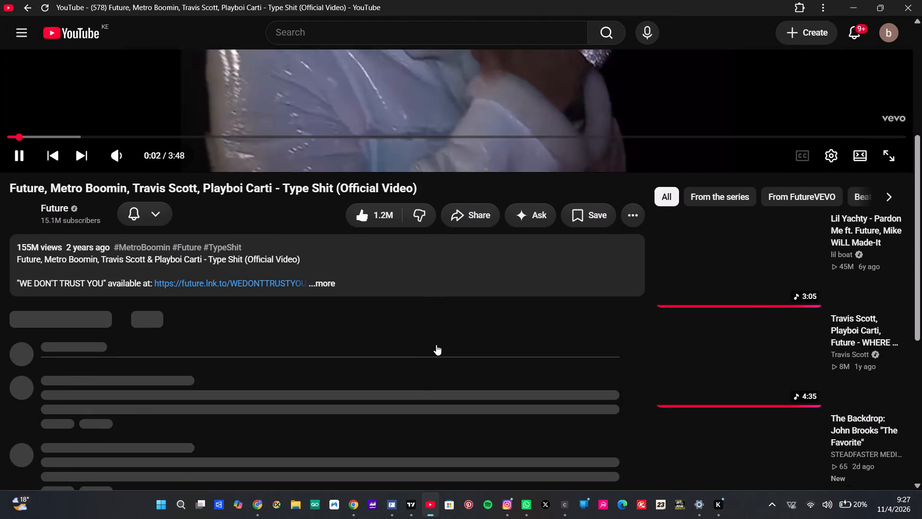
pyautogui.scroll(-3, 436, 345)
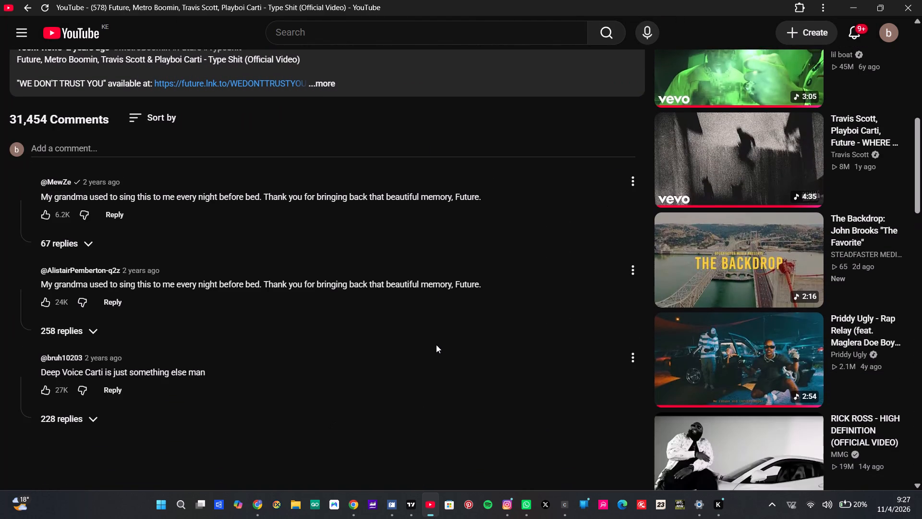
pyautogui.scroll(-2, 436, 345)
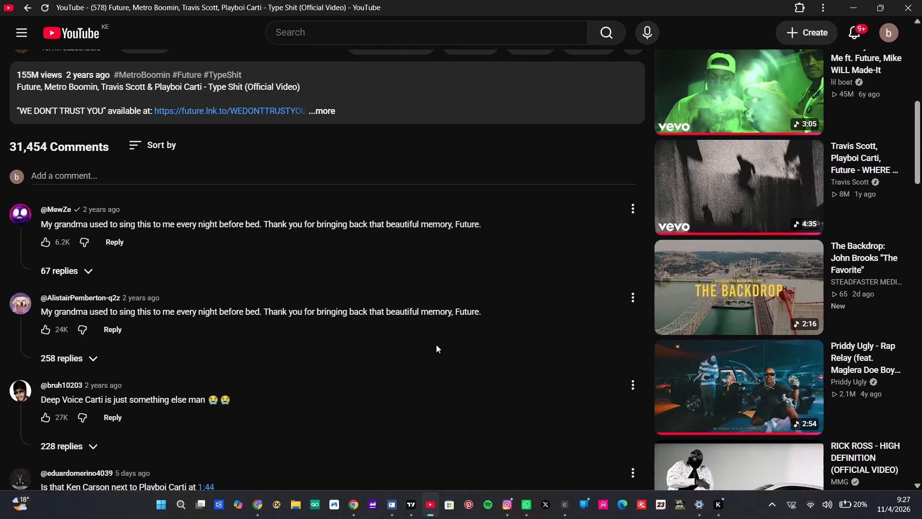
pyautogui.scroll(-1, 436, 345)
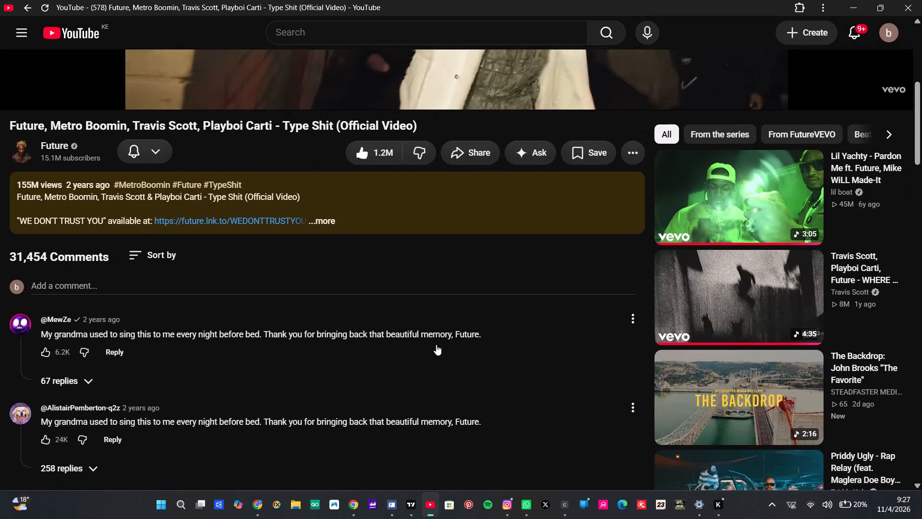
pyautogui.scroll(-1, 436, 345)
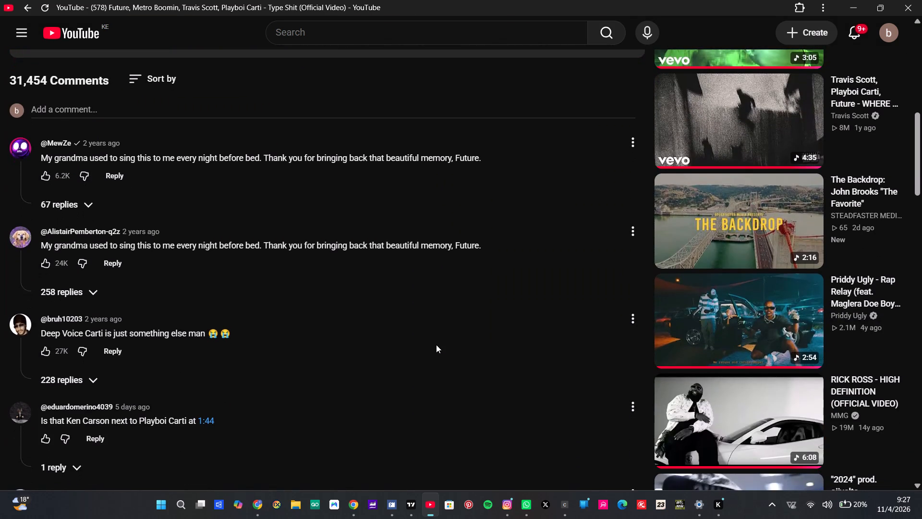
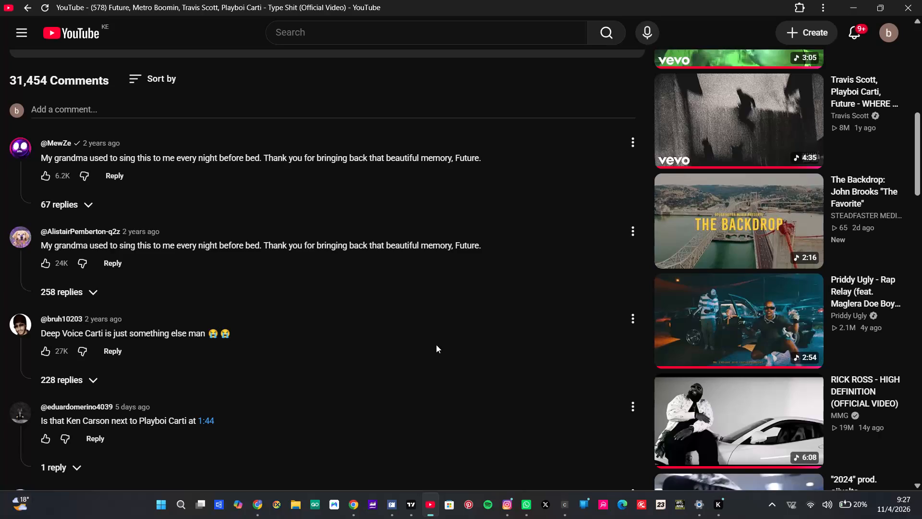
# Look through the comments and suggested videos on the "Type Shit (Official Video)" page.
pyautogui.scroll(-1, 436, 345)
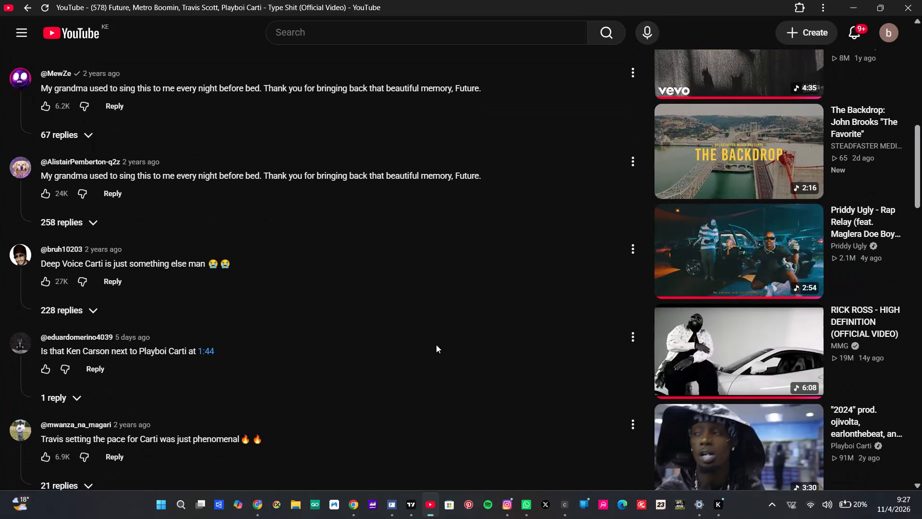
pyautogui.scroll(-2, 436, 345)
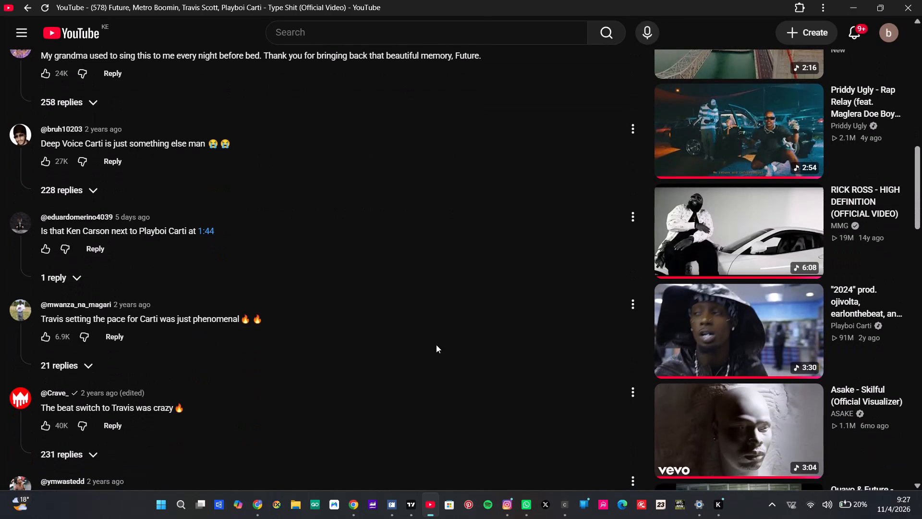
pyautogui.scroll(-2, 436, 345)
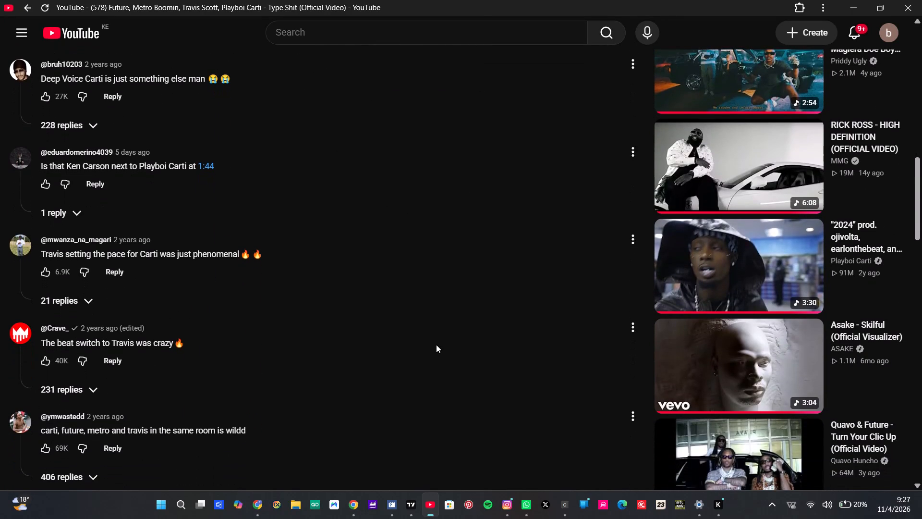
pyautogui.scroll(-2, 436, 345)
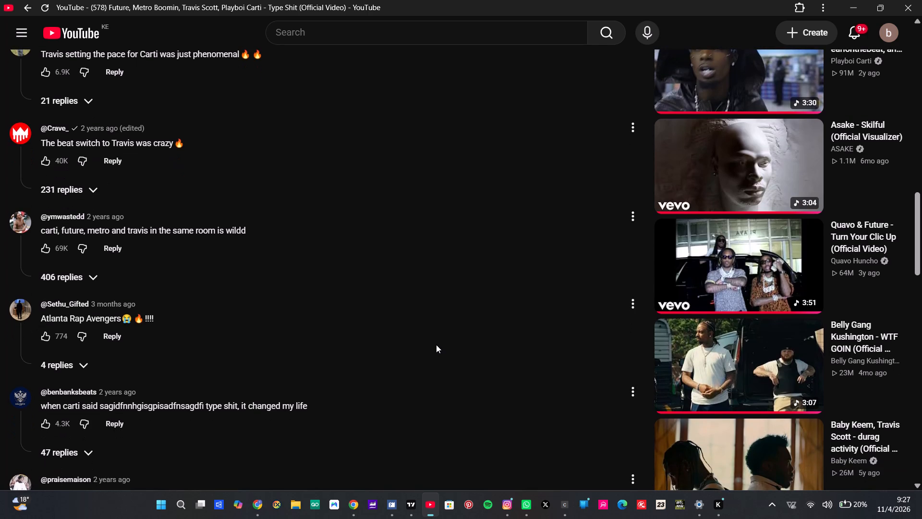
pyautogui.scroll(1, 436, 345)
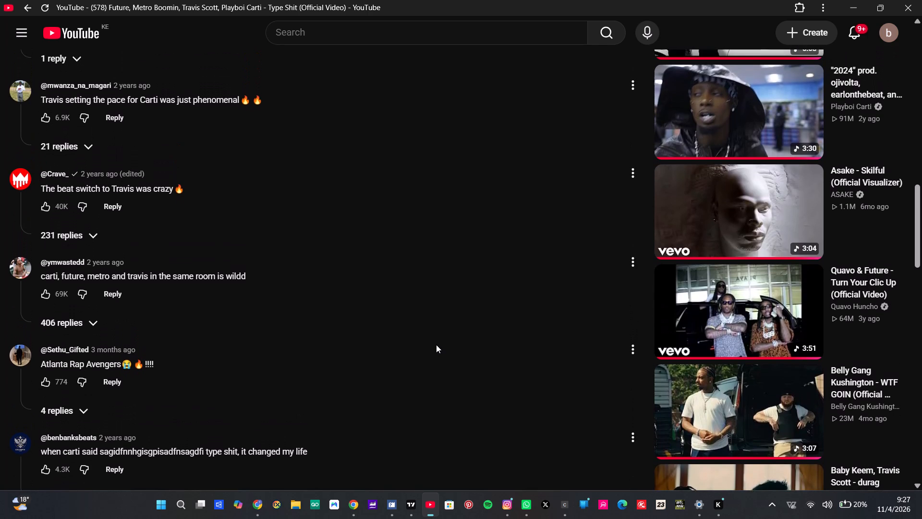
pyautogui.scroll(2, 436, 345)
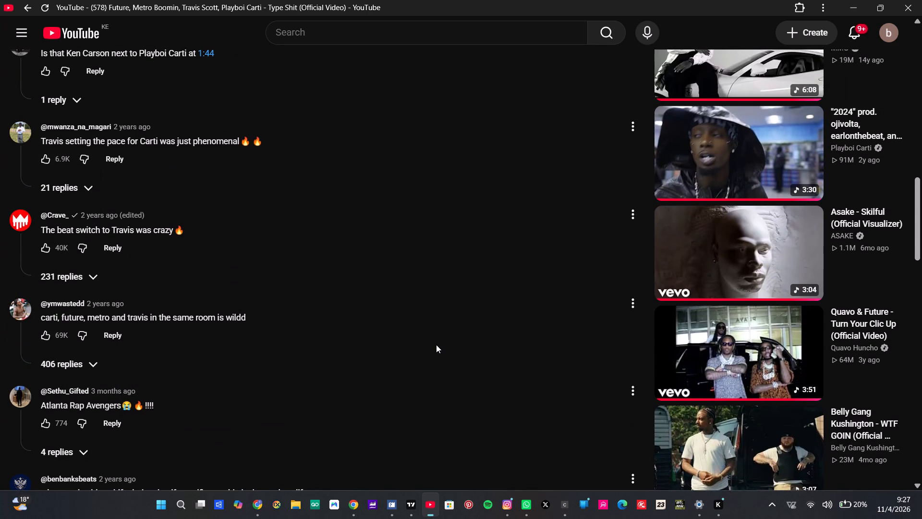
# Skip forward through the "Type Shit" video and move on to "Lil Yachty - Pardon Me ft. Future, Mike WiLL Made-It".
pyautogui.press('Right')
pyautogui.press('Right')
pyautogui.press('Right')
pyautogui.press('Right')
pyautogui.press('Right')
pyautogui.press('Right')
pyautogui.press('Right')
pyautogui.press('Right')
pyautogui.press('Right')
pyautogui.press('Right')
pyautogui.press('Right')
pyautogui.press('Right')
pyautogui.press('Right')
pyautogui.press('Right')
pyautogui.press('Right')
pyautogui.press('Right')
pyautogui.press('Right')
pyautogui.press('Right')
pyautogui.press('Right')
pyautogui.press('Right')
pyautogui.press('Right')
pyautogui.press('Right')
pyautogui.press('Right')
pyautogui.press('Right')
pyautogui.press('Right')
pyautogui.press('Right')
pyautogui.press('Right')
pyautogui.press('Right')
pyautogui.press('Right')
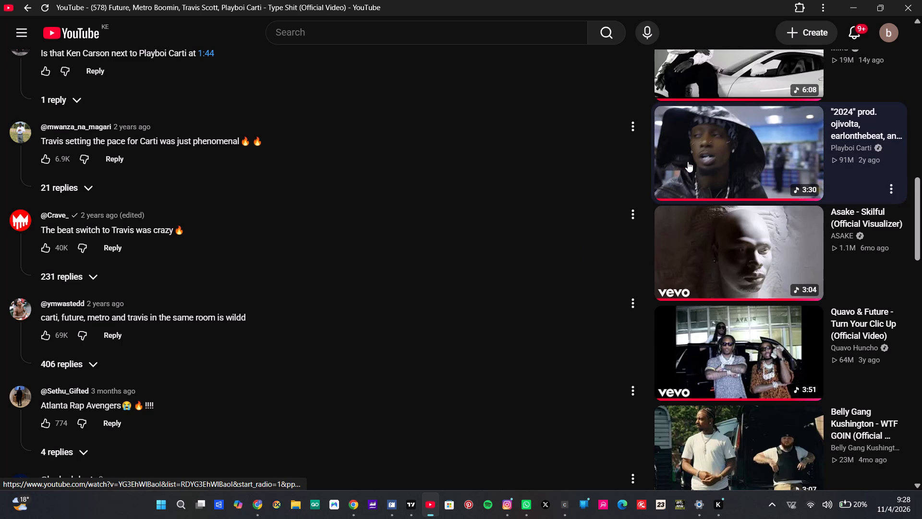
pyautogui.press('Right')
pyautogui.press('Right')
pyautogui.press('Right')
pyautogui.press('Right')
pyautogui.press('Right')
pyautogui.press('Right')
pyautogui.press('Right')
pyautogui.press('Right')
pyautogui.press('Right')
pyautogui.press('Right')
pyautogui.press('Right')
pyautogui.press('Right')
pyautogui.press('Right')
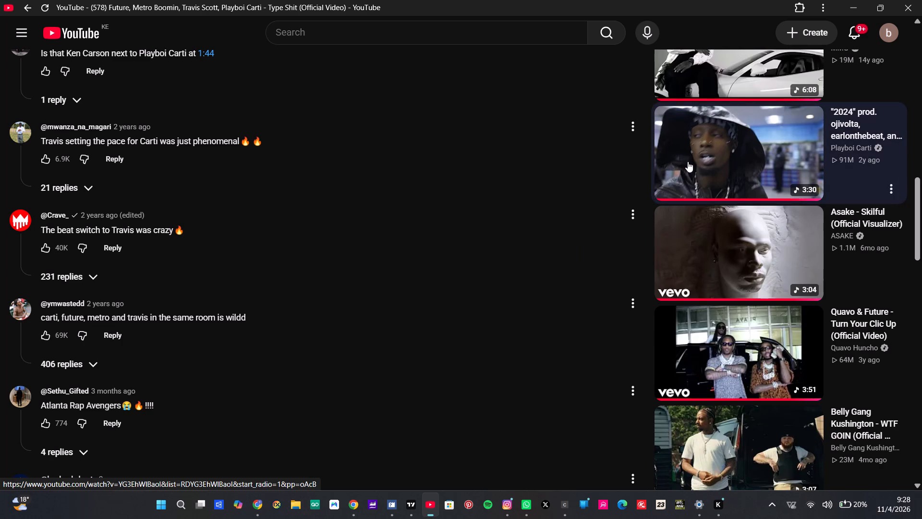
pyautogui.click(688, 161)
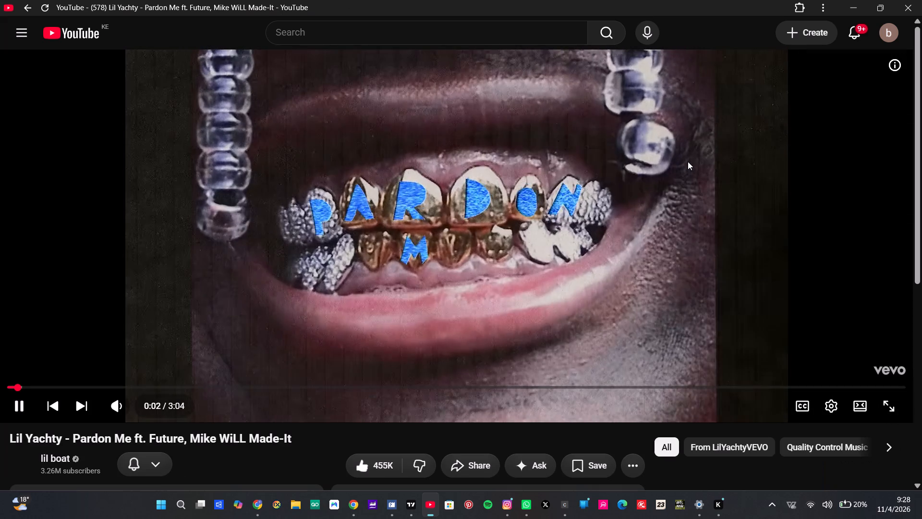
# Look through the comments and suggested videos on the "Pardon Me" page, returning to the video player.
pyautogui.scroll(-2, 623, 188)
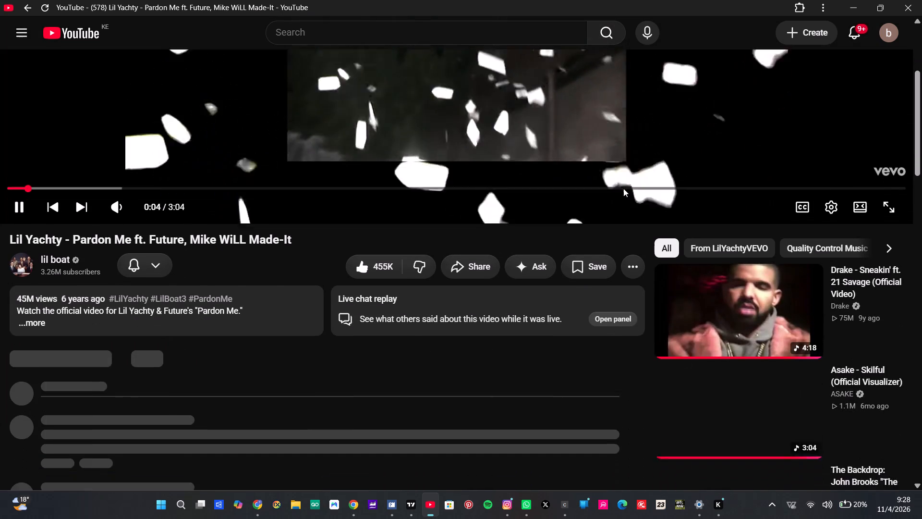
pyautogui.scroll(-1, 623, 188)
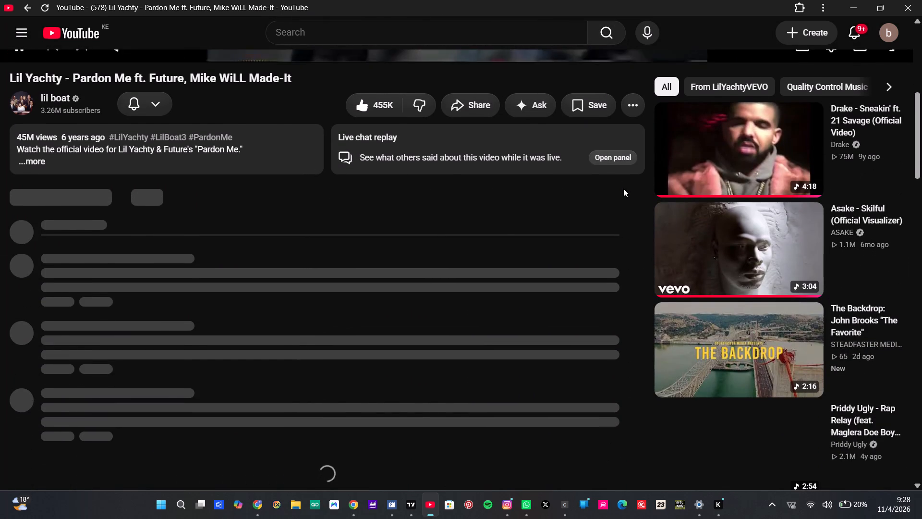
pyautogui.scroll(-3, 507, 276)
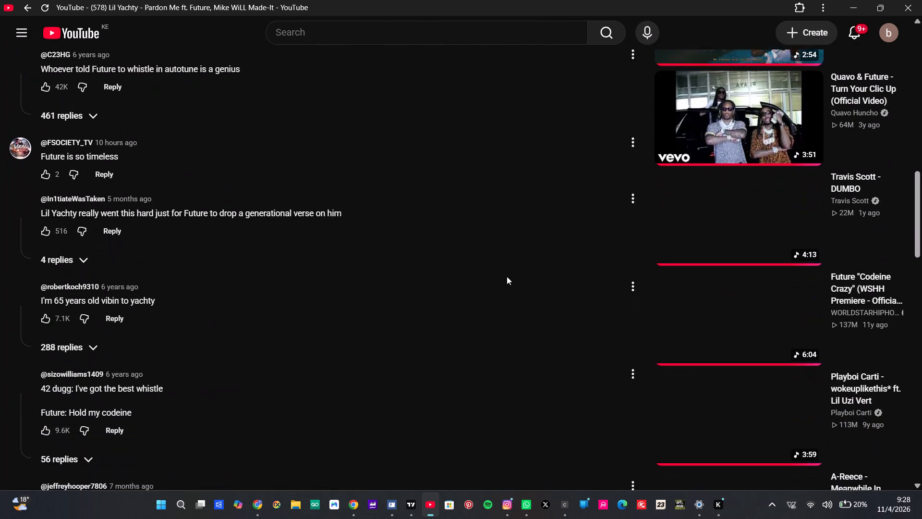
pyautogui.scroll(3, 507, 276)
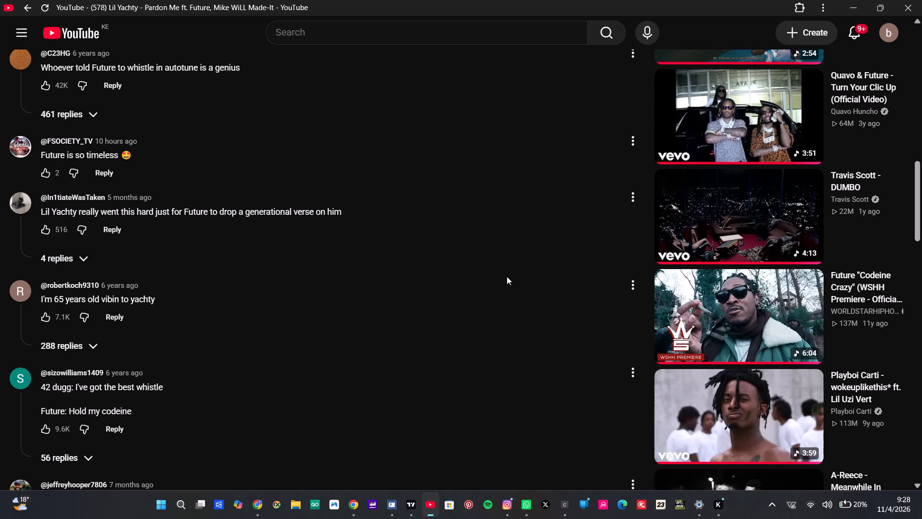
pyautogui.scroll(2, 507, 276)
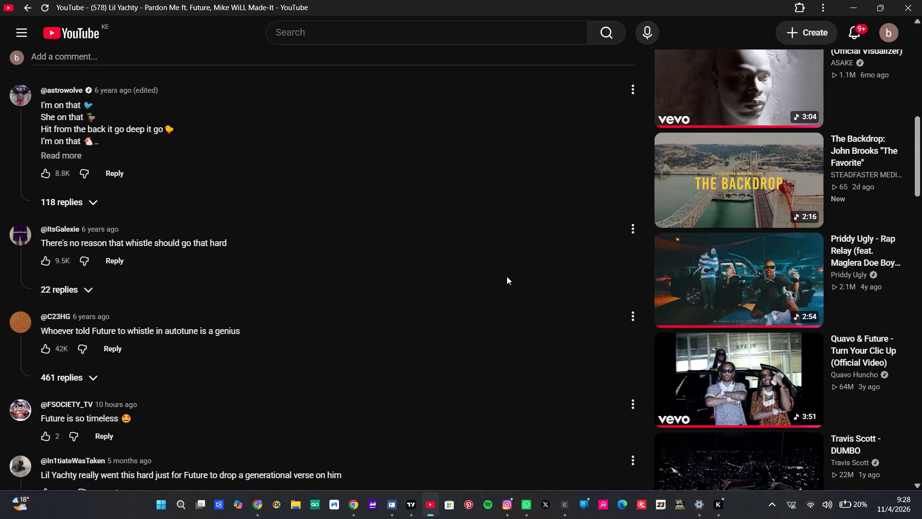
pyautogui.scroll(5, 507, 276)
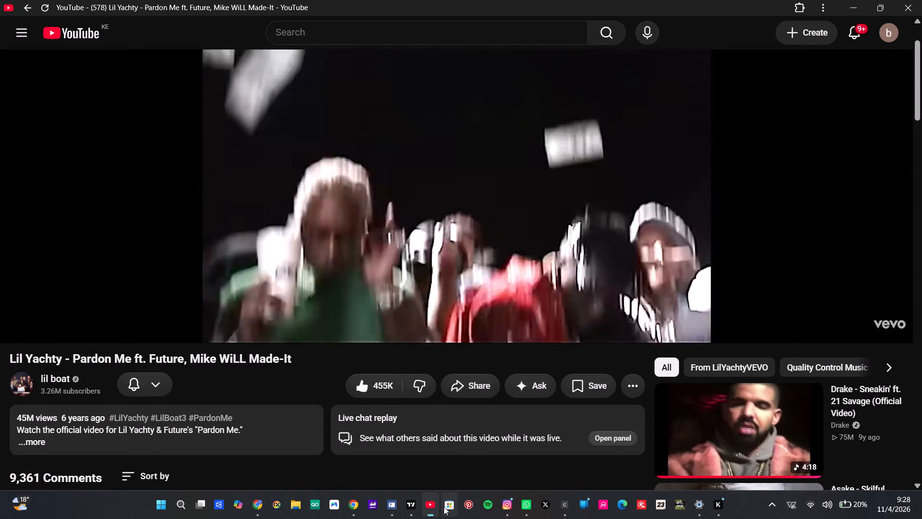
# Leave YouTube for the 30-minute XAUUSD chart in Chrome.
pyautogui.click(430, 510)
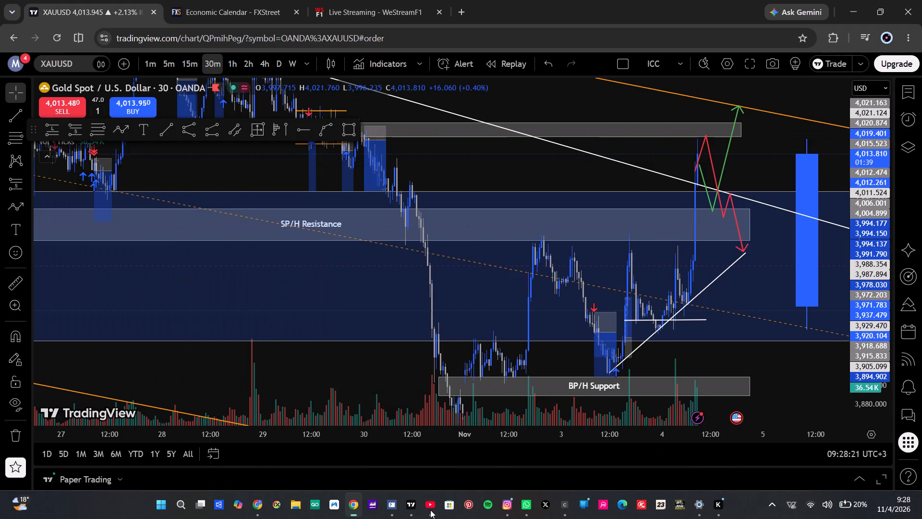
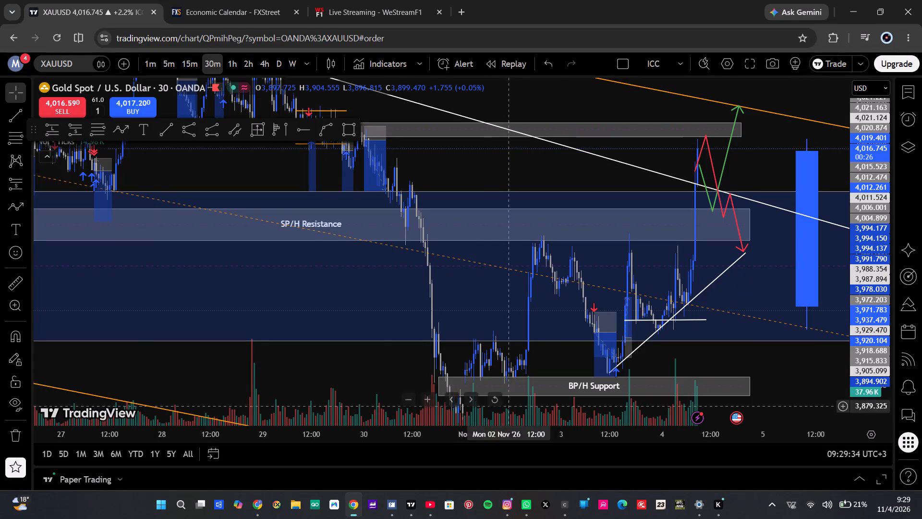
# Examine the recent gold price action around the SP/H Resistance zone and the drawn breakout paths on the 30-minute XAUUSD chart.
pyautogui.scroll(1, 557, 310)
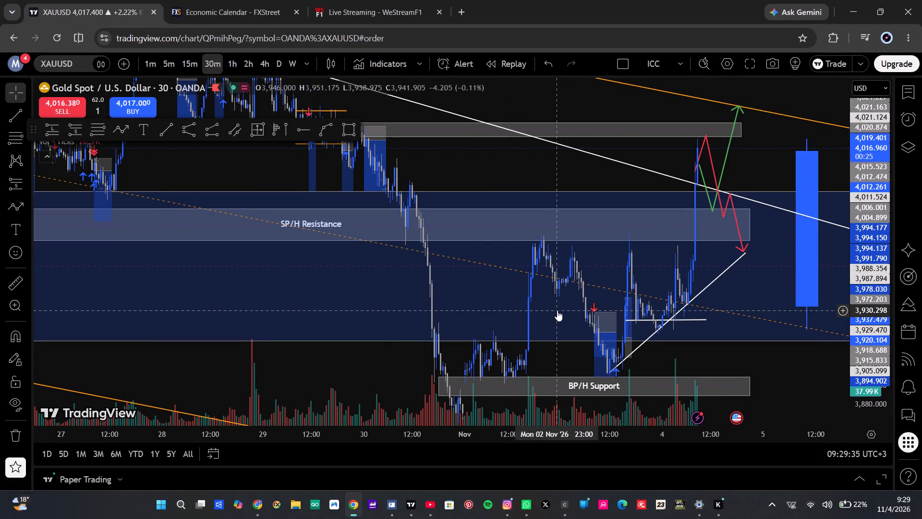
pyautogui.scroll(1, 557, 310)
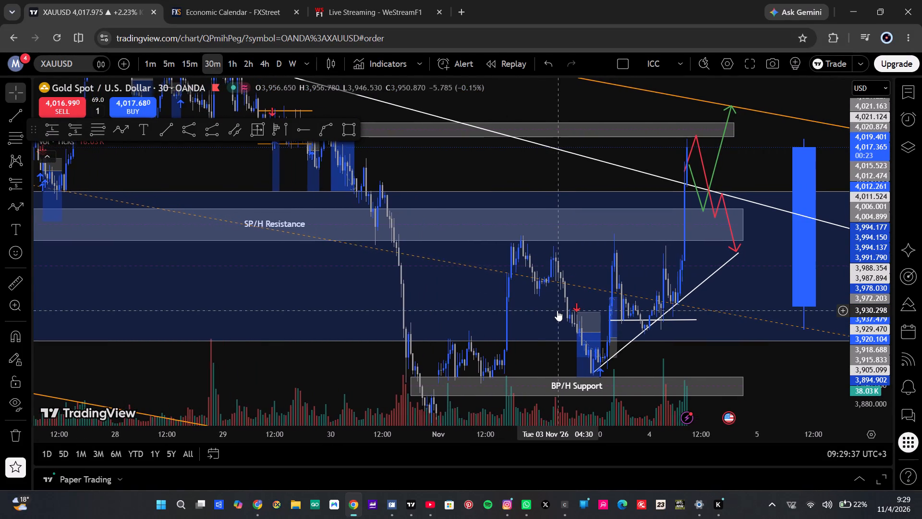
pyautogui.scroll(2, 557, 310)
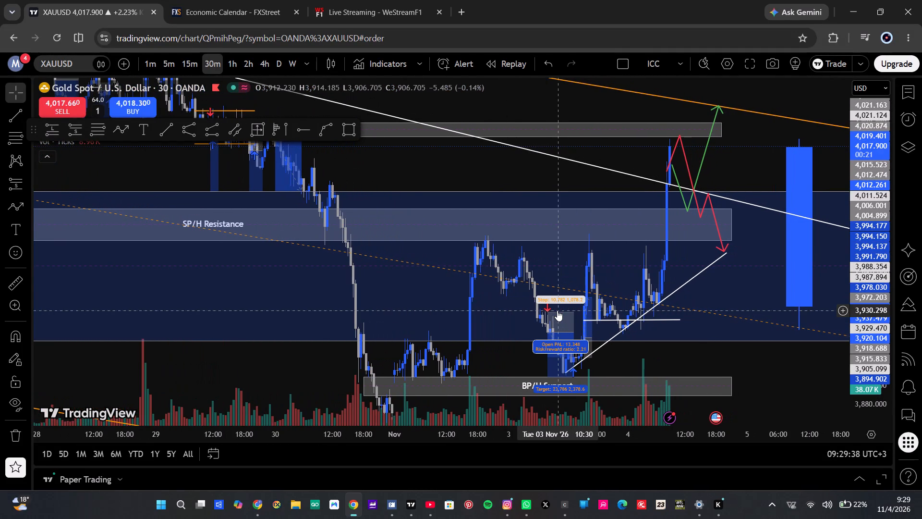
pyautogui.scroll(2, 557, 310)
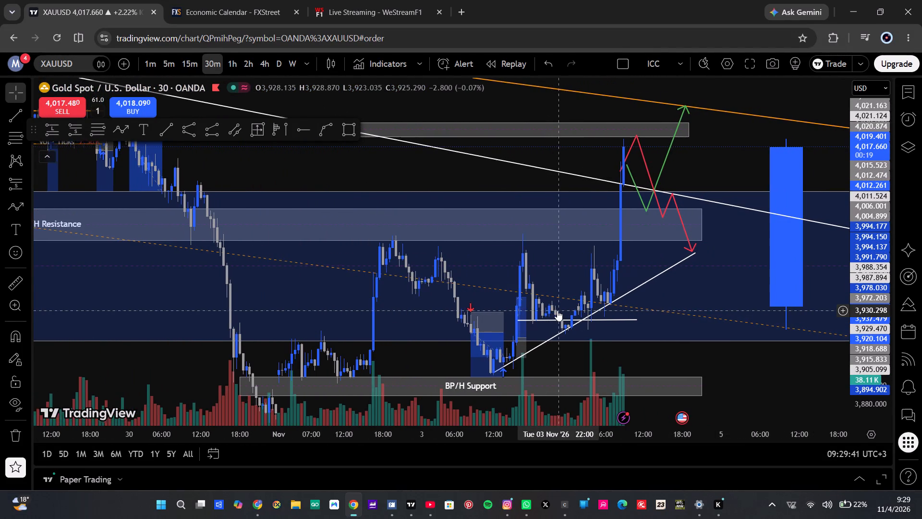
pyautogui.scroll(2, 557, 310)
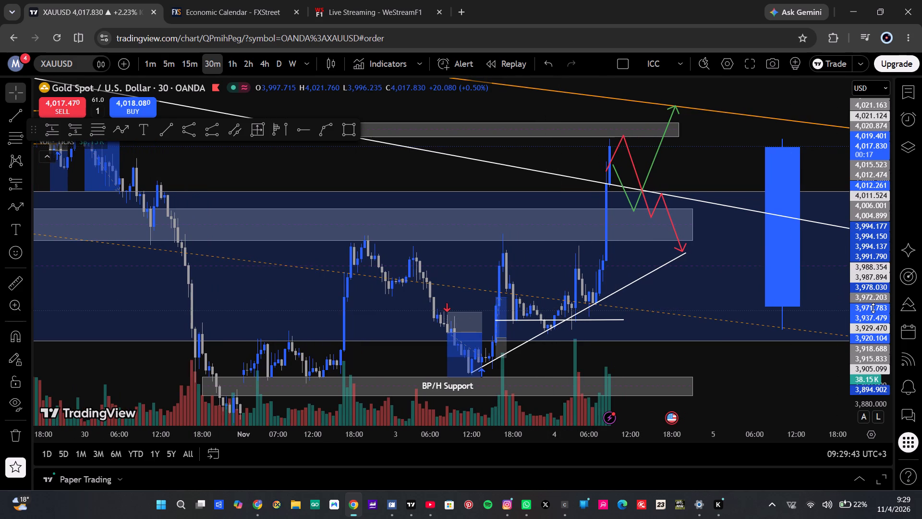
pyautogui.scroll(3, 873, 308)
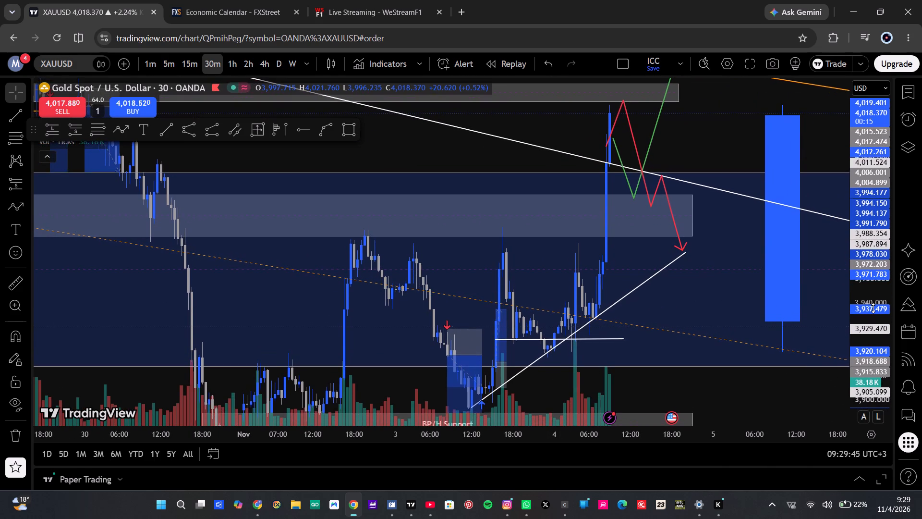
pyautogui.scroll(2, 873, 308)
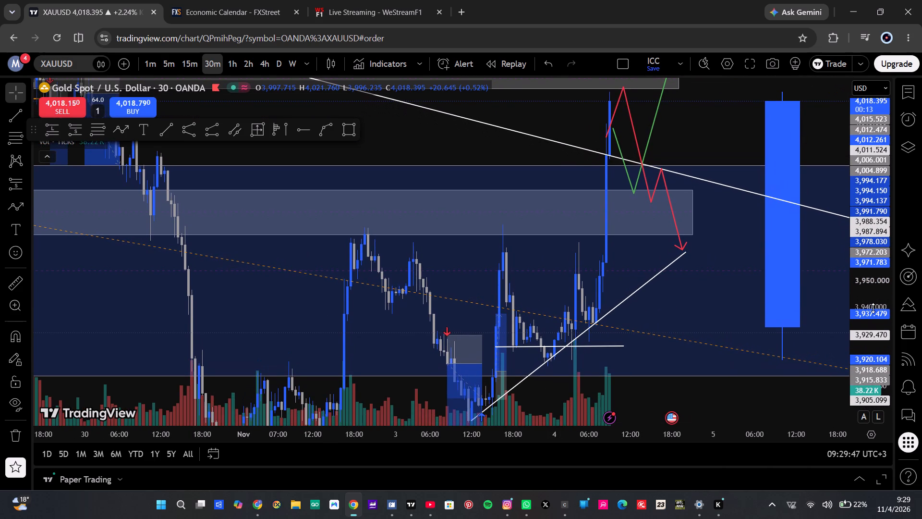
pyautogui.scroll(1, 873, 308)
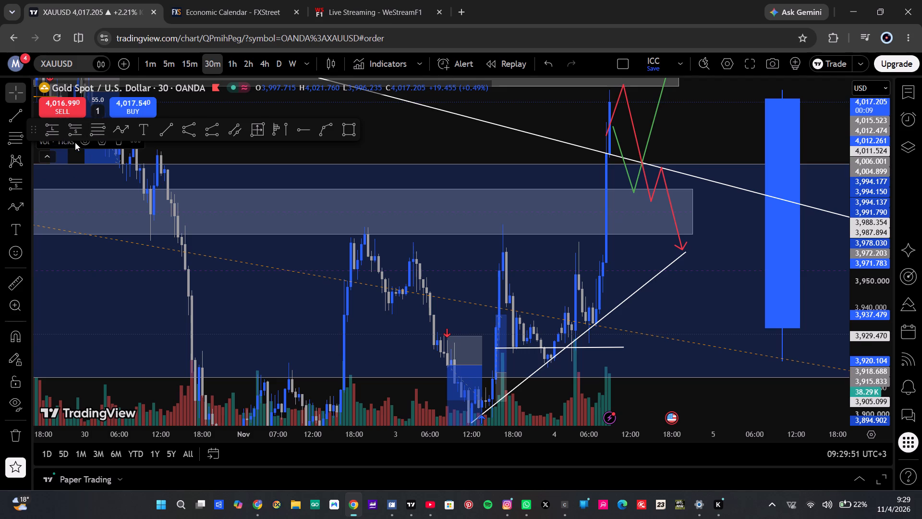
# Hide the volume indicator on the XAUUSD chart.
pyautogui.click(75, 142)
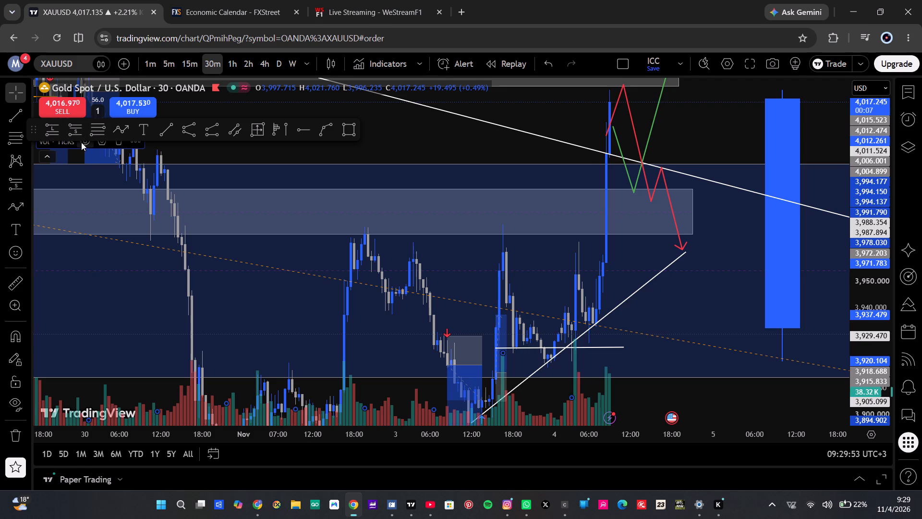
pyautogui.click(81, 142)
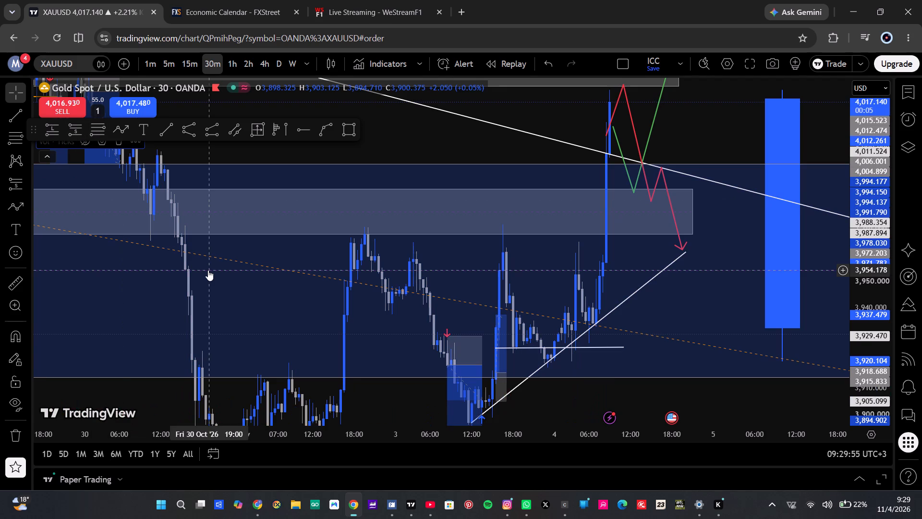
pyautogui.click(208, 270)
pyautogui.click(587, 387)
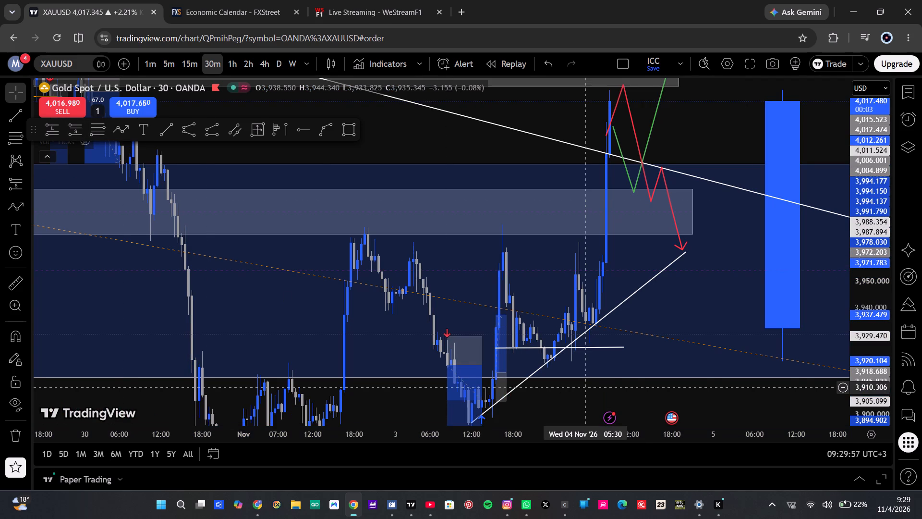
# Examine gold's latest candles and projected paths on the 30-minute XAUUSD chart and on the 15-minute timeframe.
pyautogui.moveTo(587, 387); pyautogui.dragTo(680, 381)
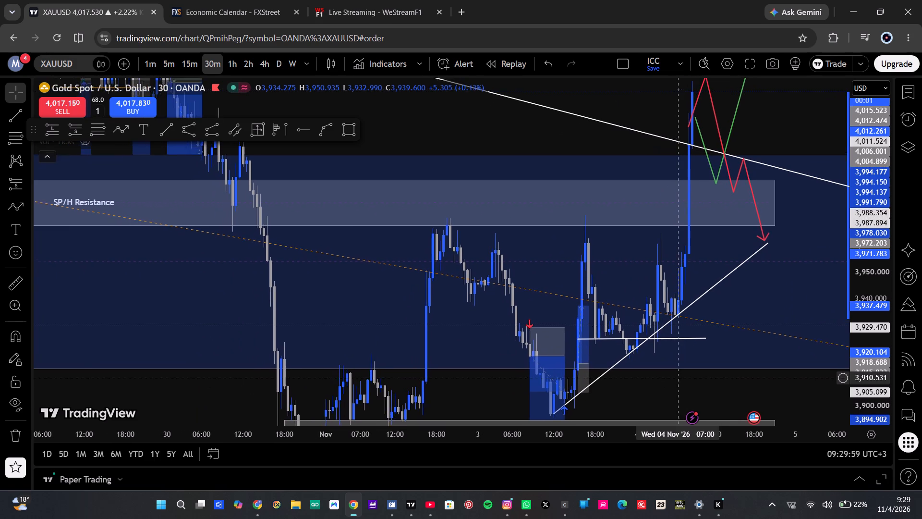
pyautogui.moveTo(680, 381); pyautogui.dragTo(651, 449)
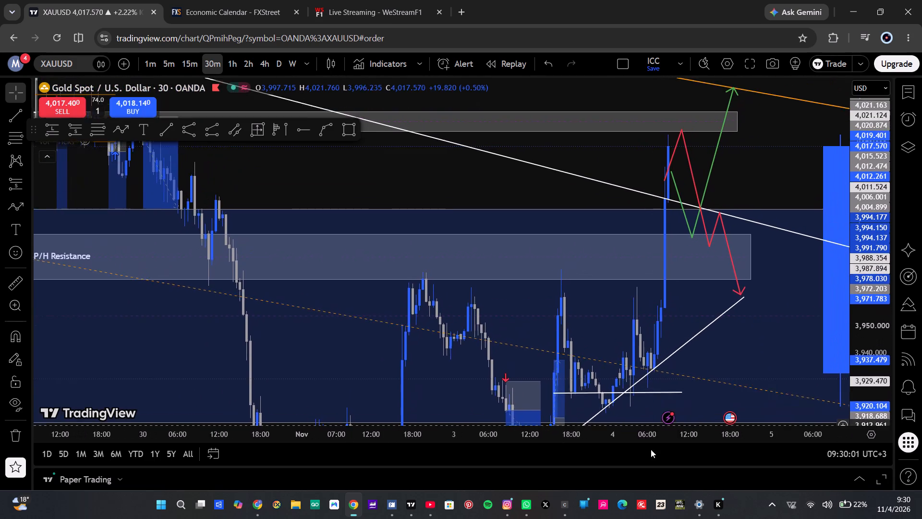
pyautogui.moveTo(651, 449); pyautogui.dragTo(643, 445)
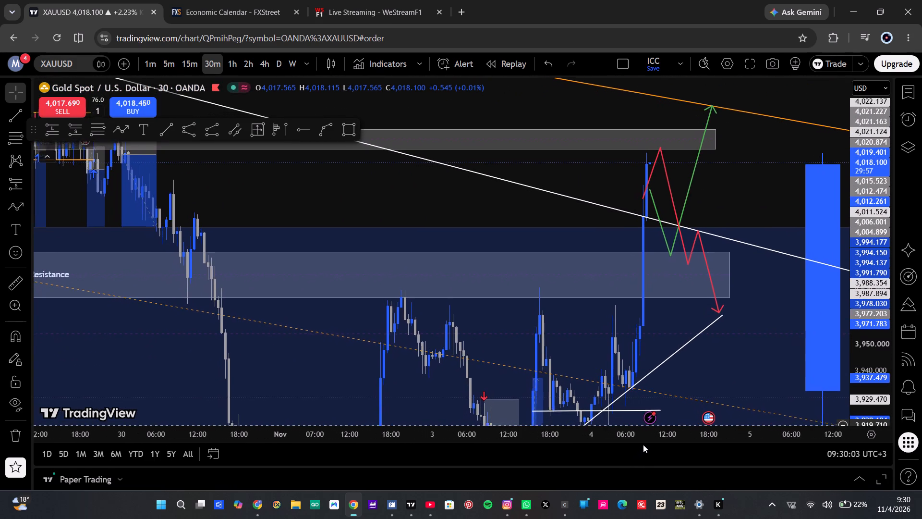
pyautogui.moveTo(643, 445); pyautogui.dragTo(651, 441)
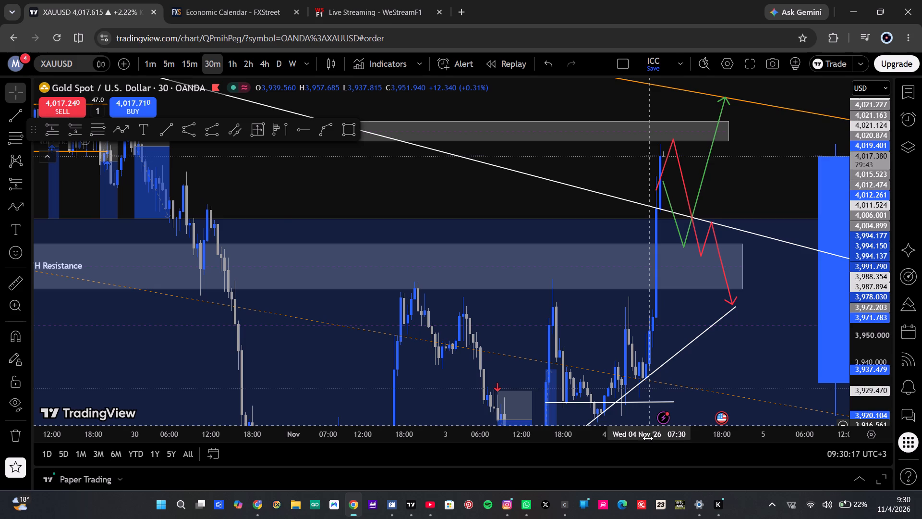
pyautogui.click(189, 61)
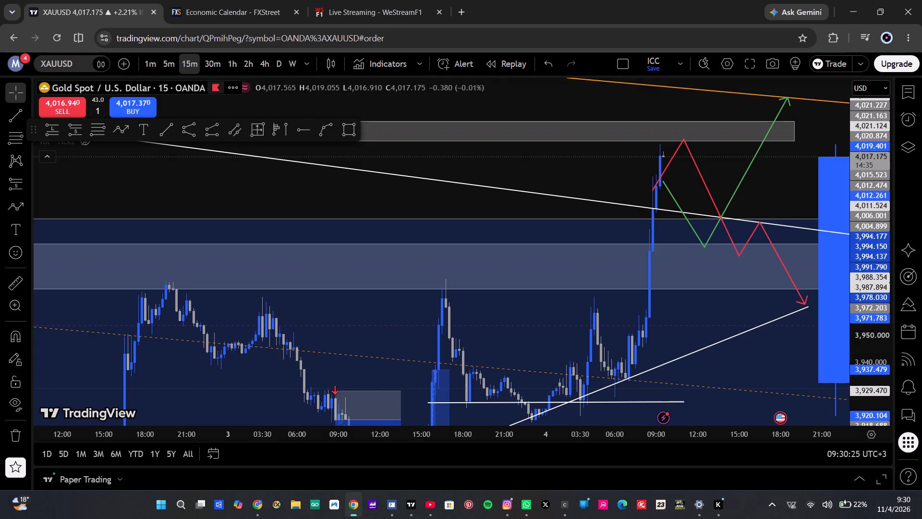
pyautogui.moveTo(398, 199); pyautogui.dragTo(439, 192)
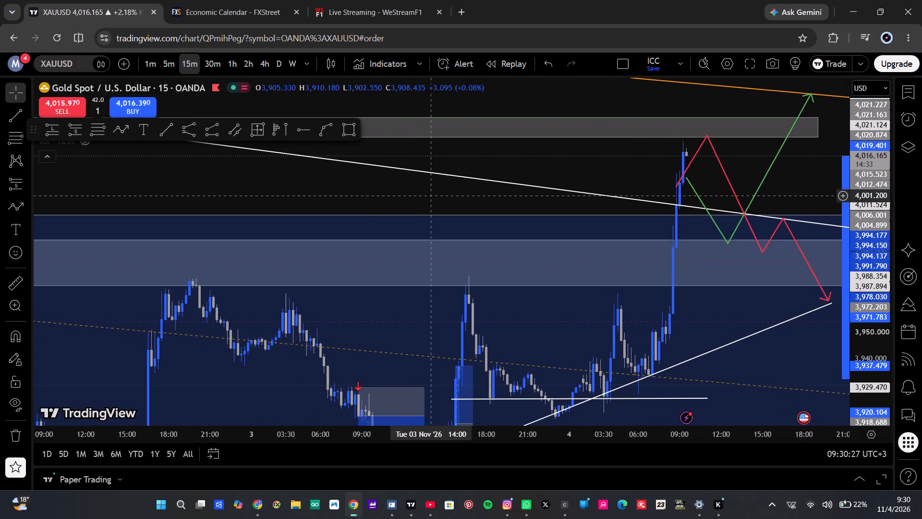
pyautogui.moveTo(439, 192); pyautogui.dragTo(493, 173)
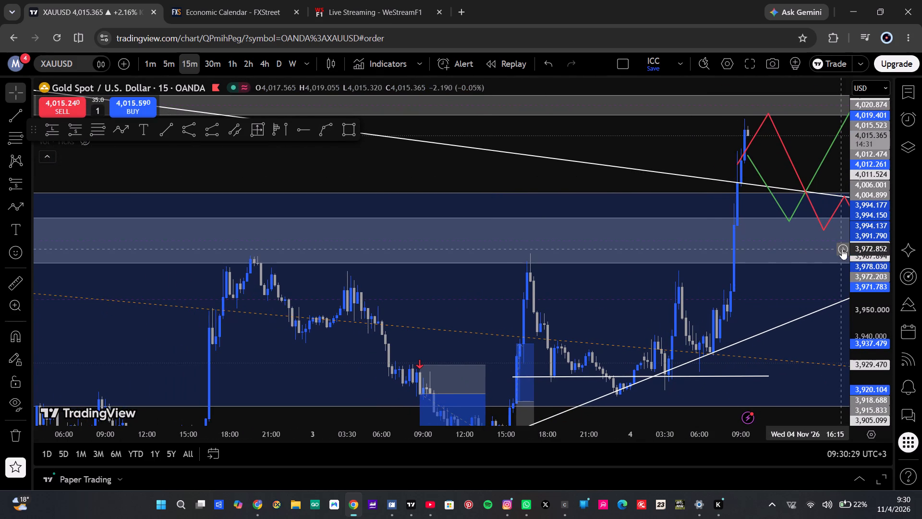
pyautogui.scroll(3, 870, 254)
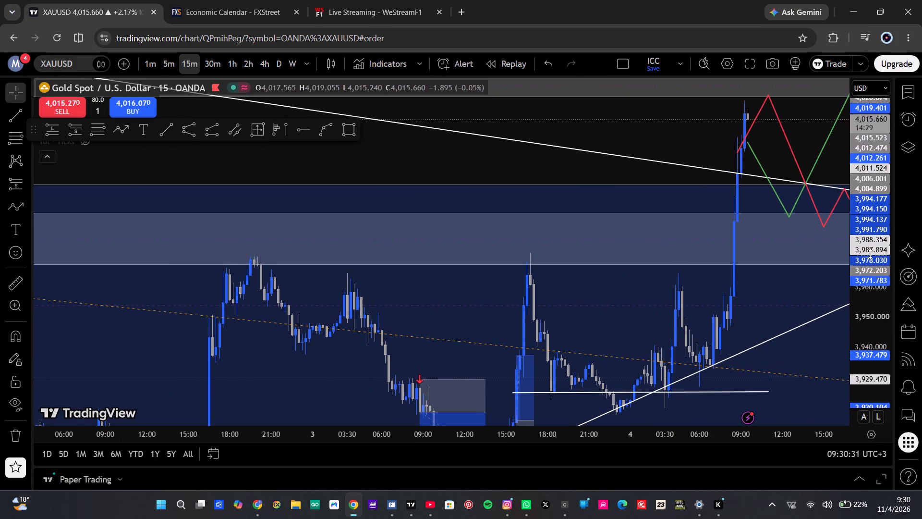
pyautogui.scroll(1, 870, 254)
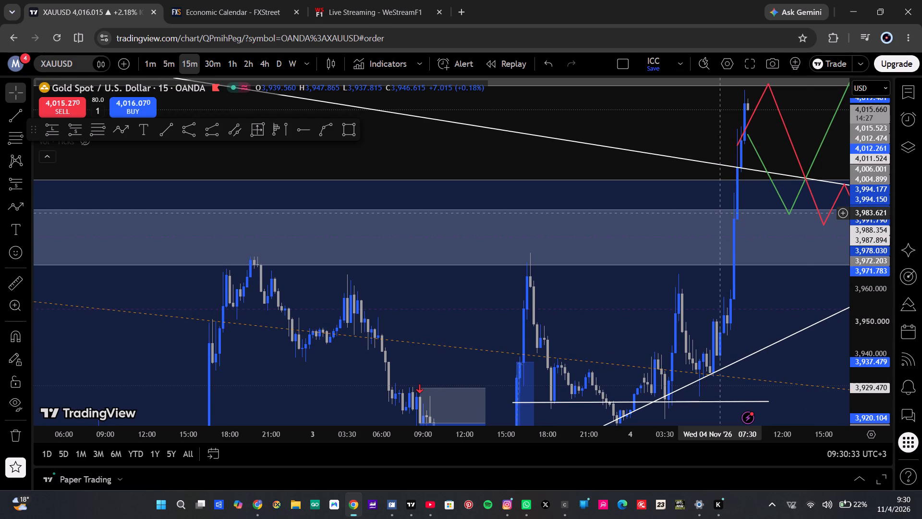
pyautogui.moveTo(631, 173); pyautogui.dragTo(521, 198)
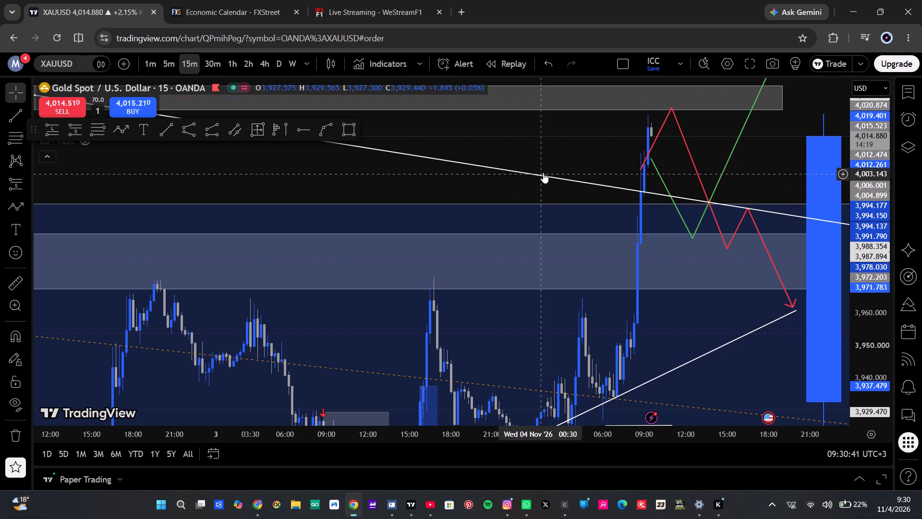
pyautogui.moveTo(583, 160); pyautogui.dragTo(539, 165)
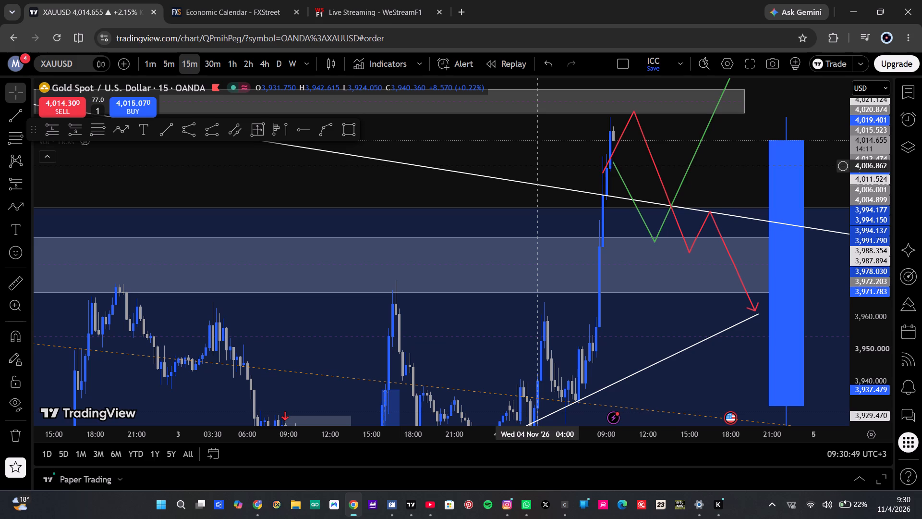
# Switch to Forex Factory and browse the Hot Stories headlines through to the seventh story, on the Indian rupee's recovery.
pyautogui.click(391, 494)
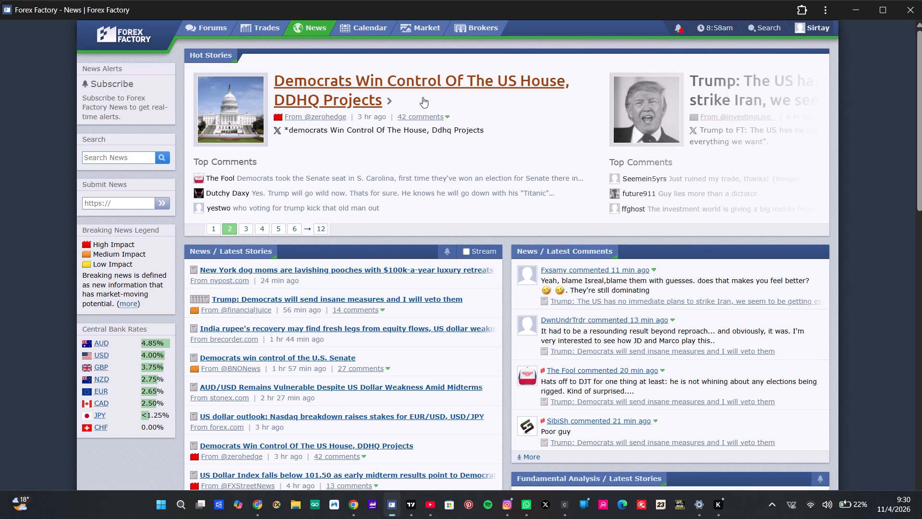
pyautogui.hscroll(-2, 422, 98)
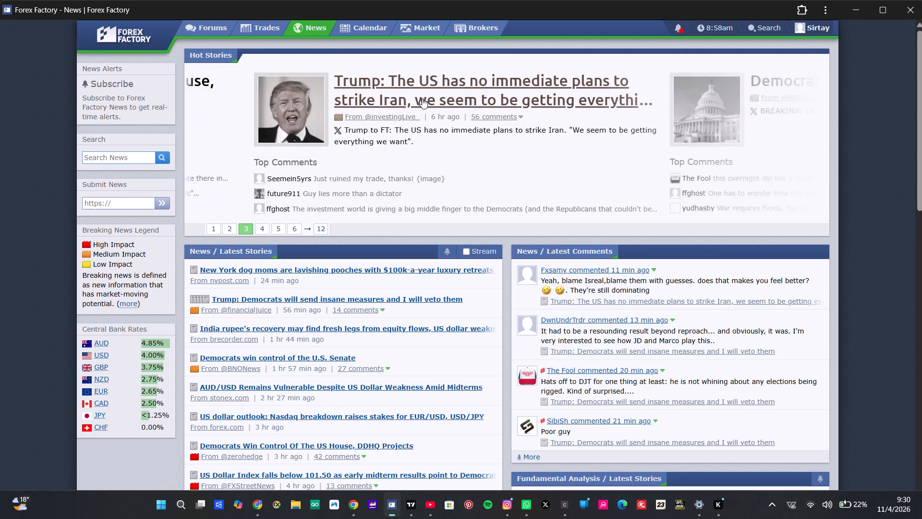
pyautogui.hscroll(-3, 422, 98)
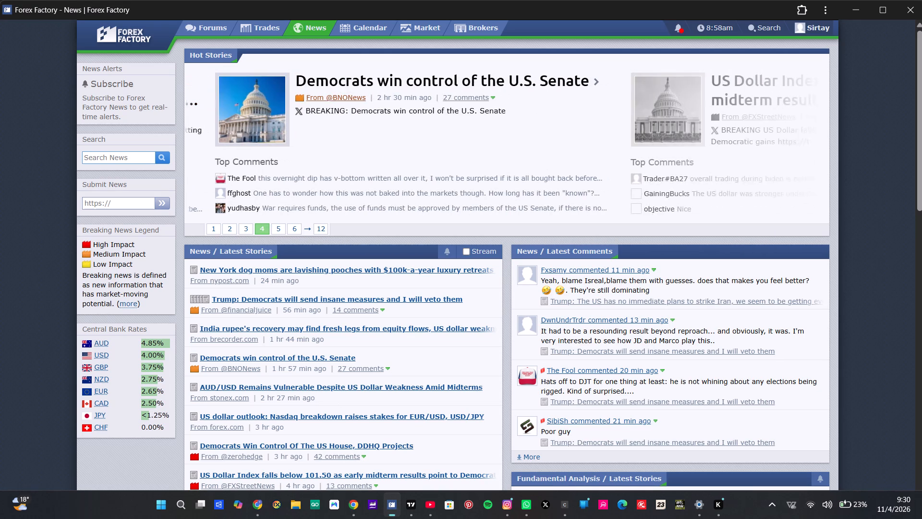
pyautogui.hscroll(-3, 422, 98)
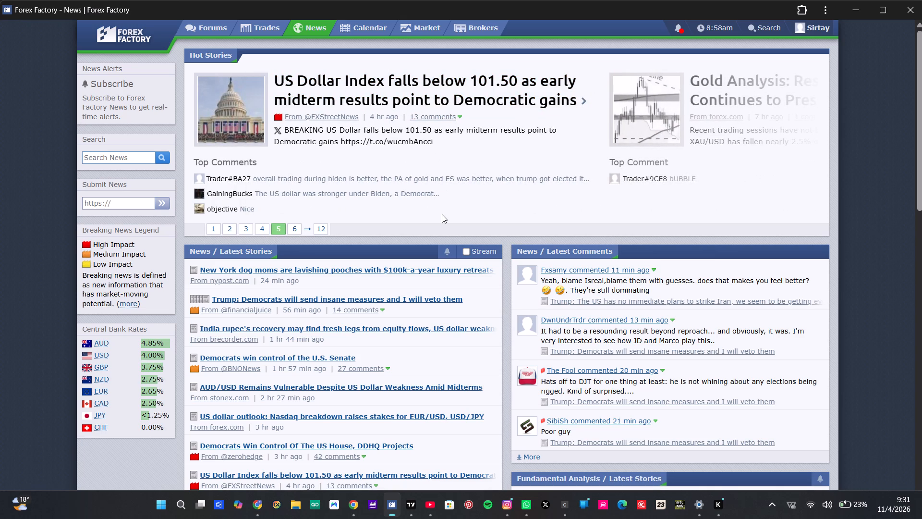
pyautogui.hscroll(-1, 508, 136)
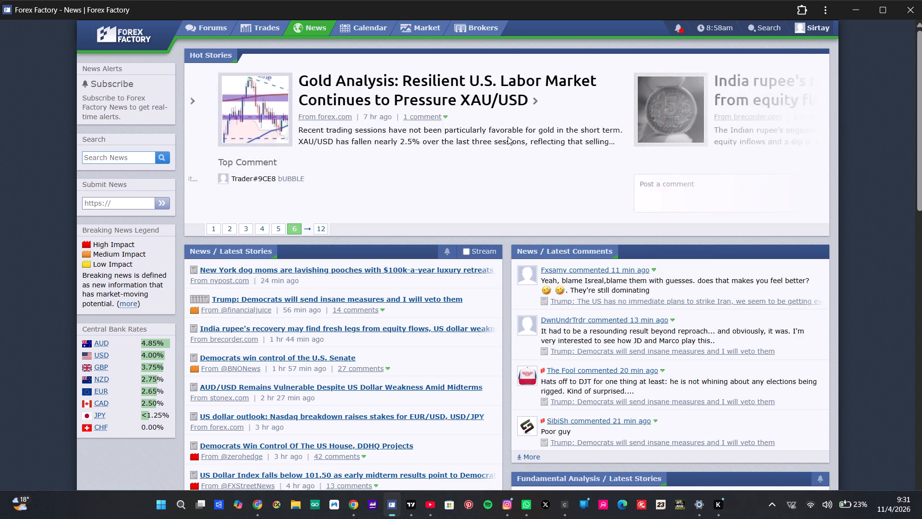
pyautogui.hscroll(-2, 508, 136)
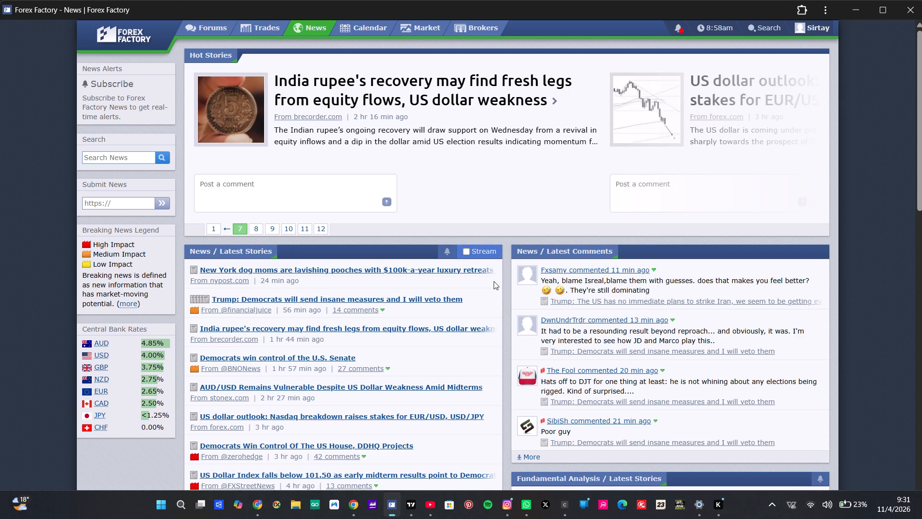
# Go back to the Forex Factory home page and review the refreshed majors, latest stories and today's calendar.
pyautogui.hscroll(4, 494, 281)
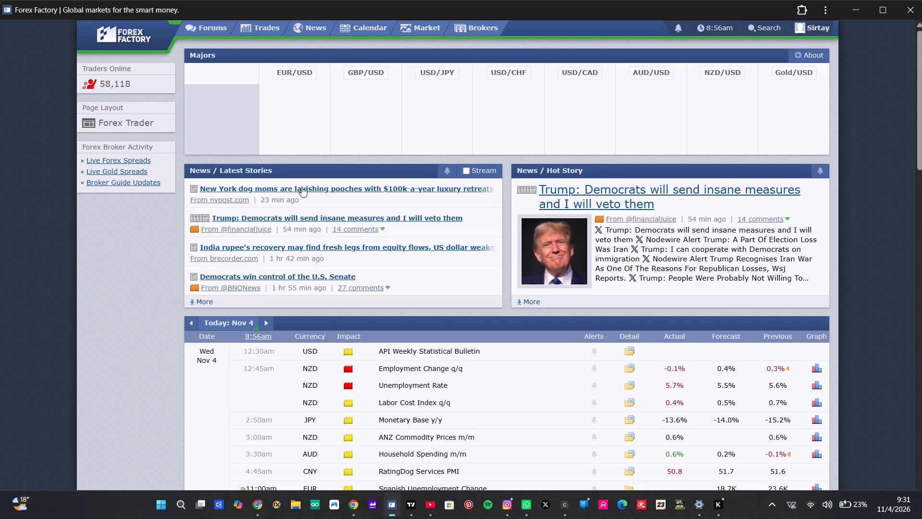
pyautogui.click(172, 25)
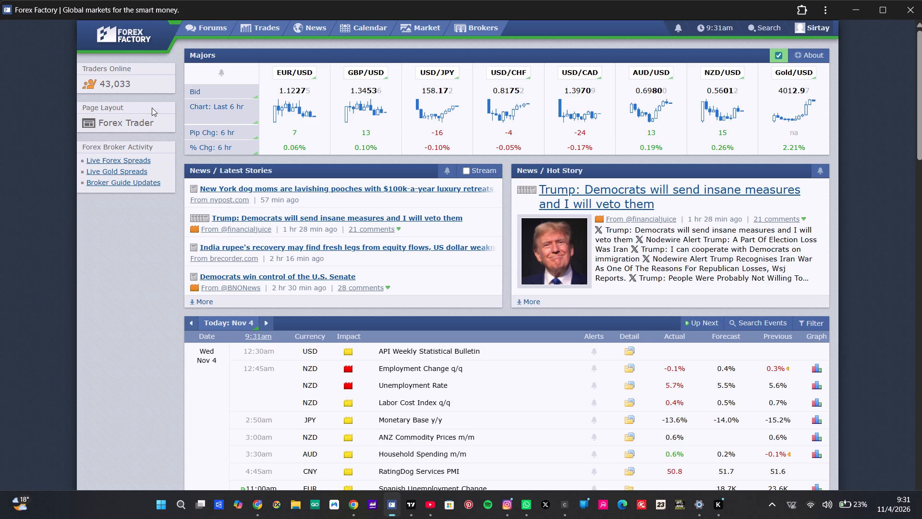
pyautogui.scroll(-1, 160, 252)
pyautogui.scroll(3, 160, 252)
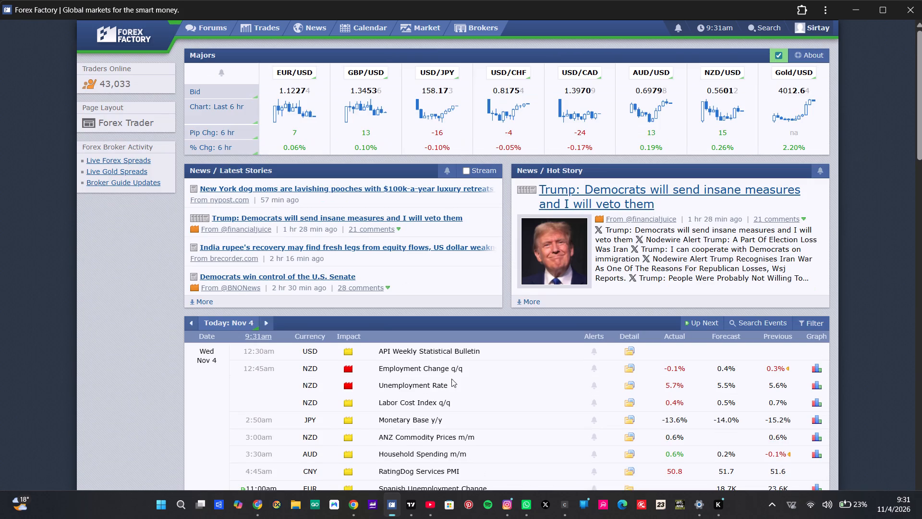
# Return to the charts in Chrome, move past BTCUSD to USDJPY and view it on the 1-hour timeframe.
pyautogui.click(352, 504)
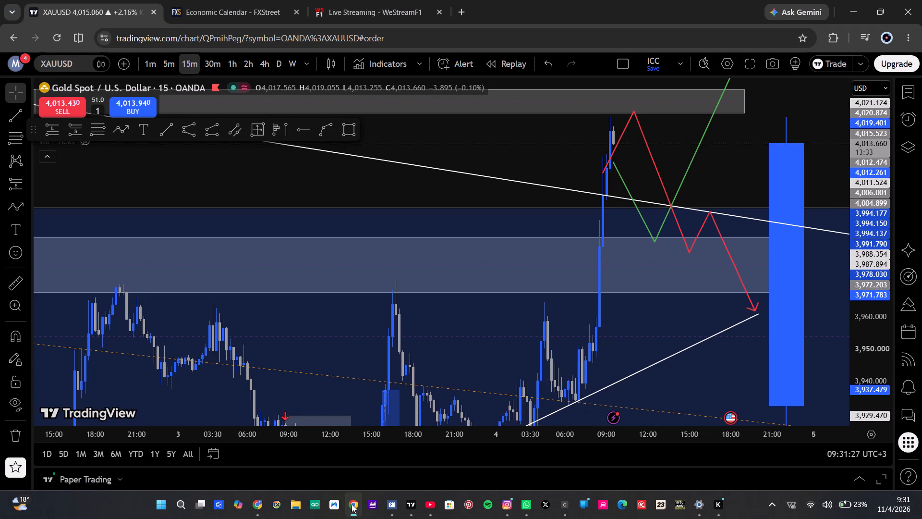
pyautogui.press('Up')
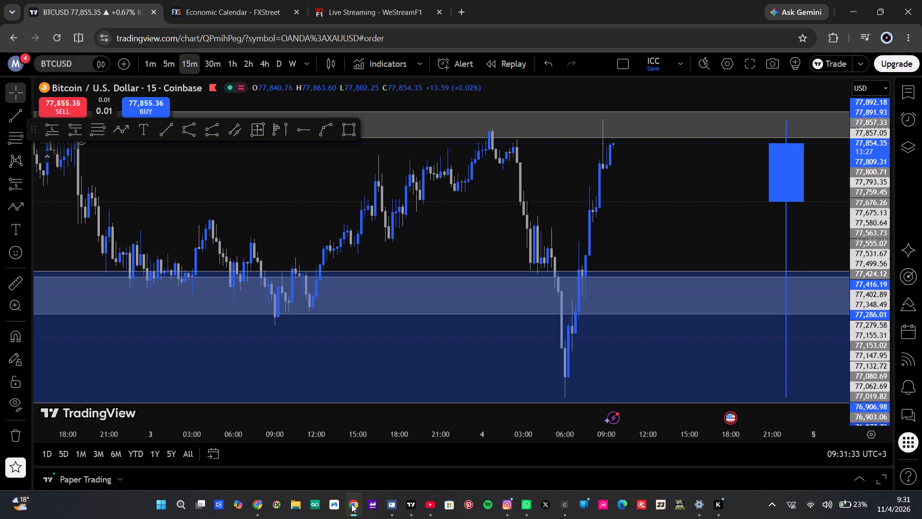
pyautogui.press('Up')
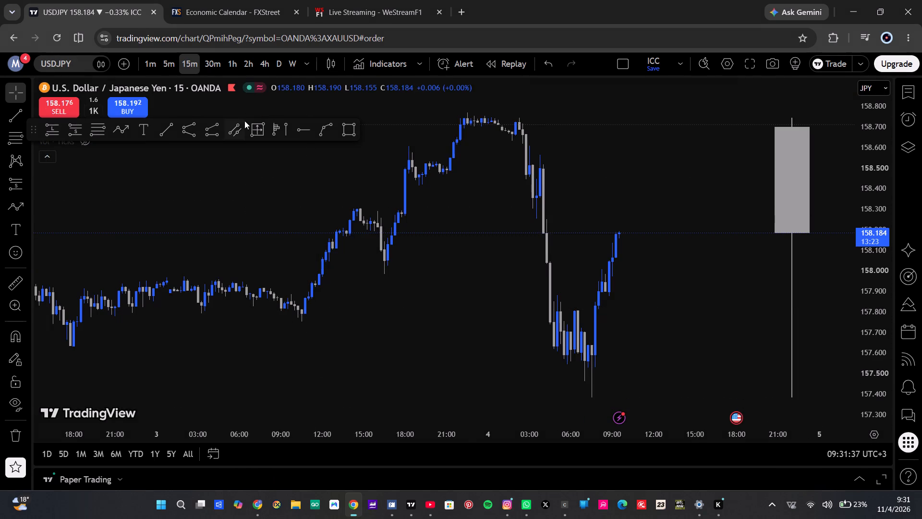
pyautogui.click(234, 61)
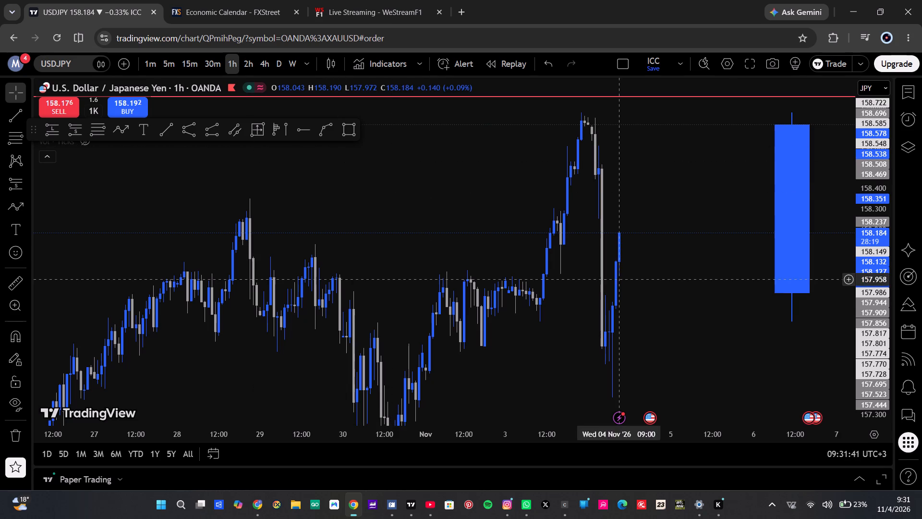
# Examine USDJPY's 1-hour price history since early October against the existing Resistance, Support and lower zones and the descending trend line.
pyautogui.scroll(-4, 750, 318)
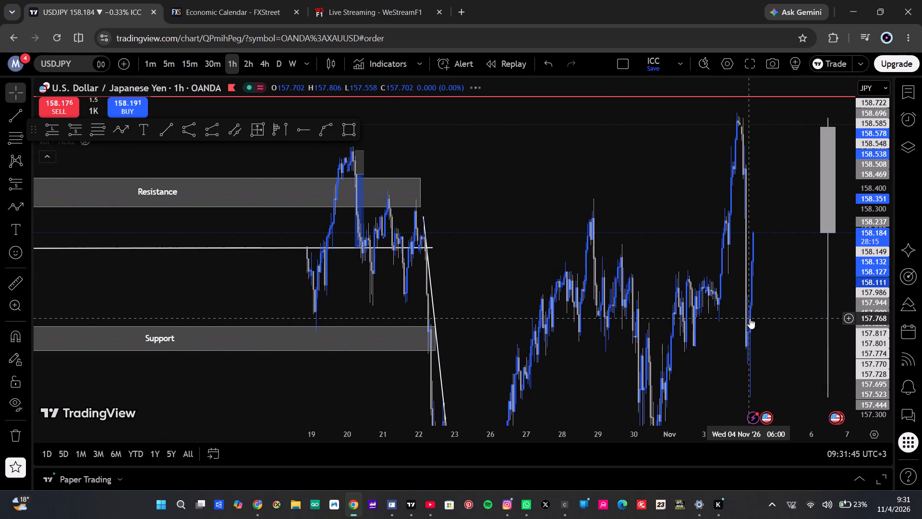
pyautogui.scroll(2, 750, 318)
pyautogui.moveTo(676, 325); pyautogui.dragTo(785, 239)
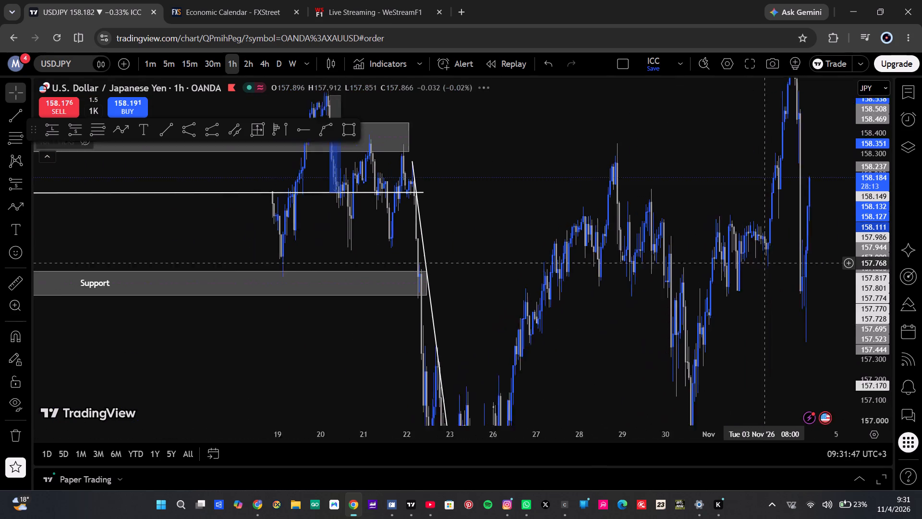
pyautogui.moveTo(785, 239); pyautogui.dragTo(835, 218)
pyautogui.scroll(-4, 876, 310)
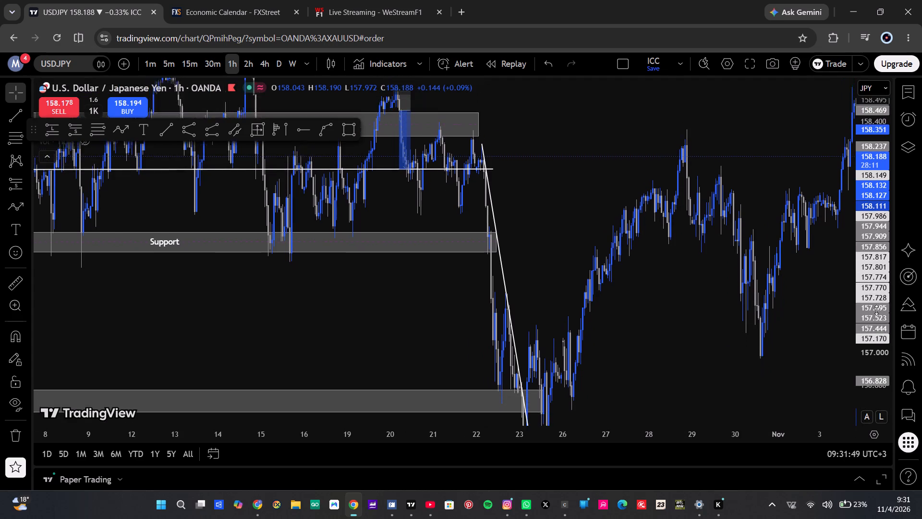
pyautogui.scroll(-5, 876, 310)
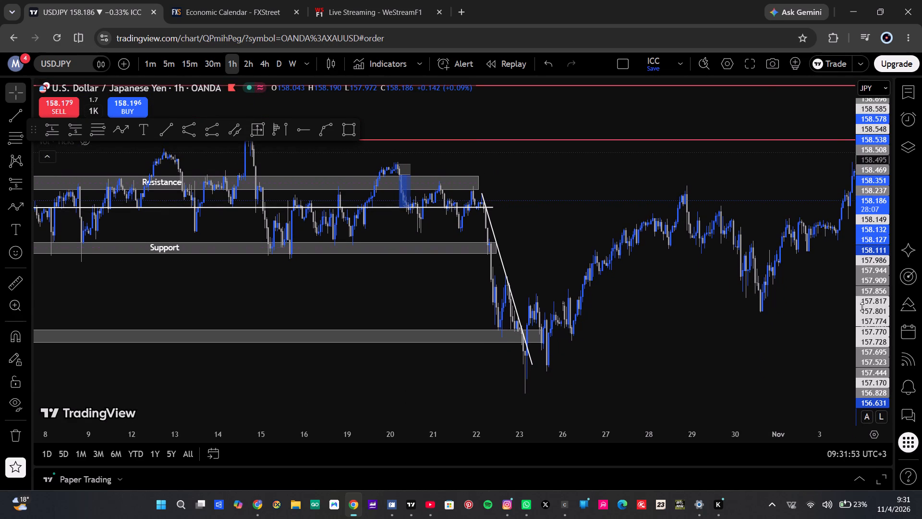
pyautogui.moveTo(709, 309); pyautogui.dragTo(591, 306)
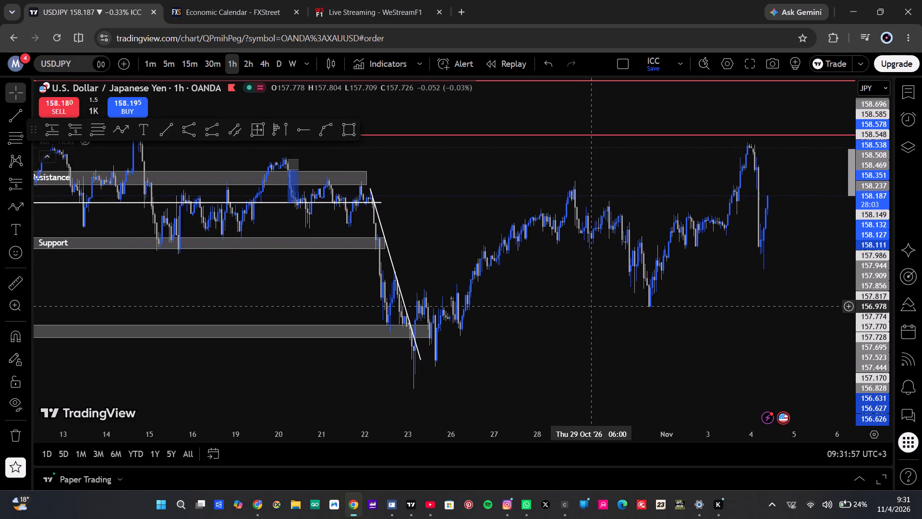
pyautogui.moveTo(591, 306); pyautogui.dragTo(840, 296)
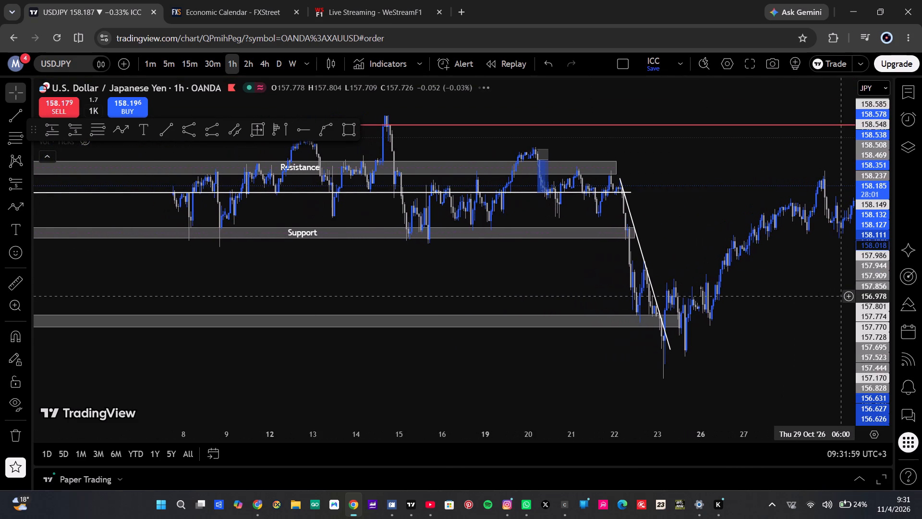
pyautogui.moveTo(420, 283); pyautogui.dragTo(527, 309)
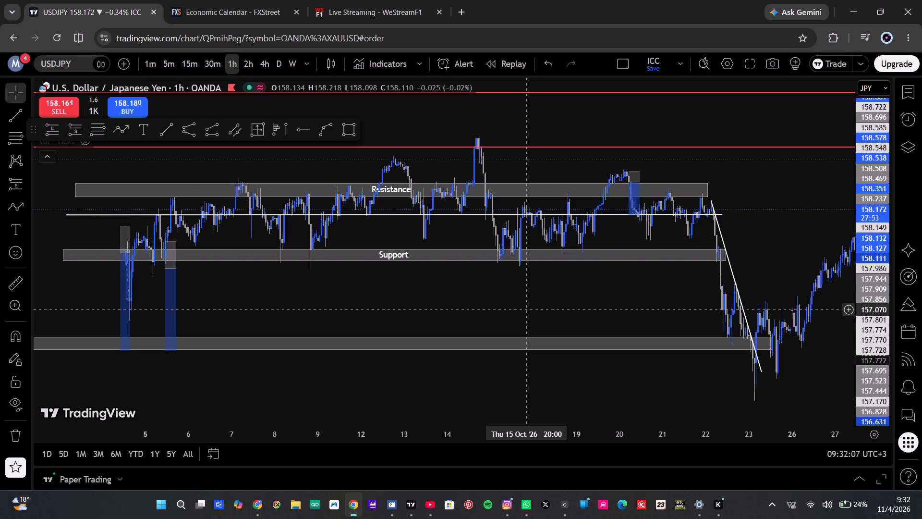
pyautogui.moveTo(527, 309); pyautogui.dragTo(424, 321)
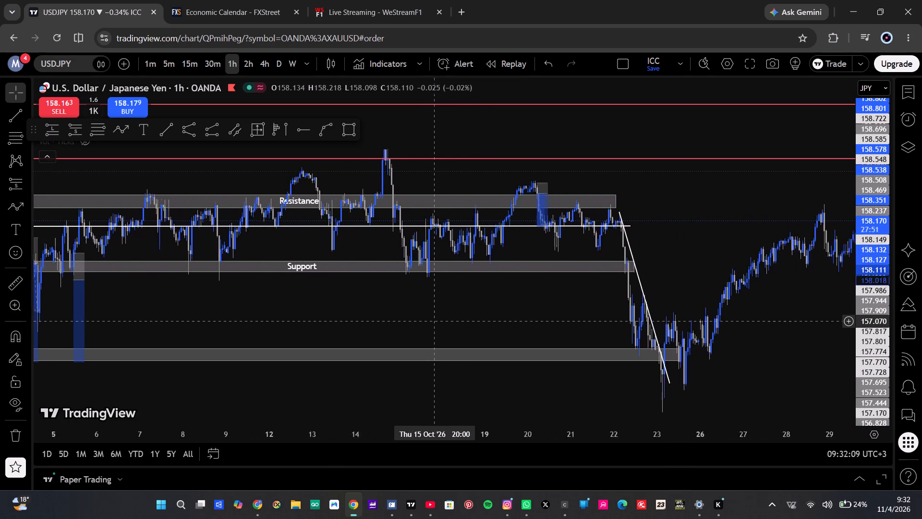
pyautogui.moveTo(424, 321); pyautogui.dragTo(335, 315)
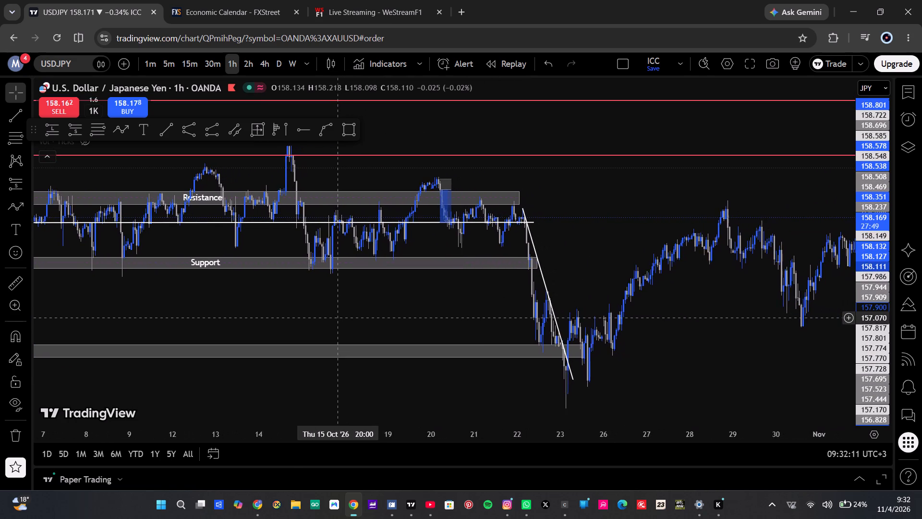
pyautogui.moveTo(335, 315); pyautogui.dragTo(269, 299)
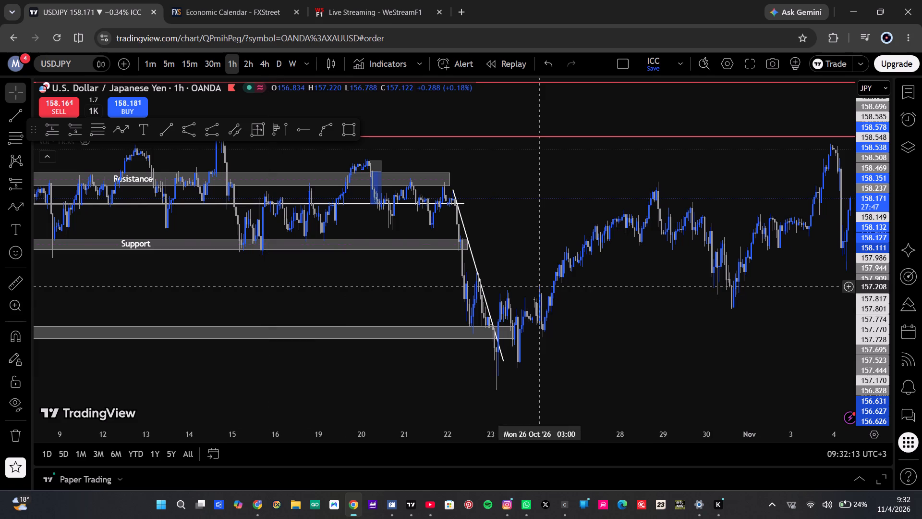
pyautogui.moveTo(615, 287); pyautogui.dragTo(533, 292)
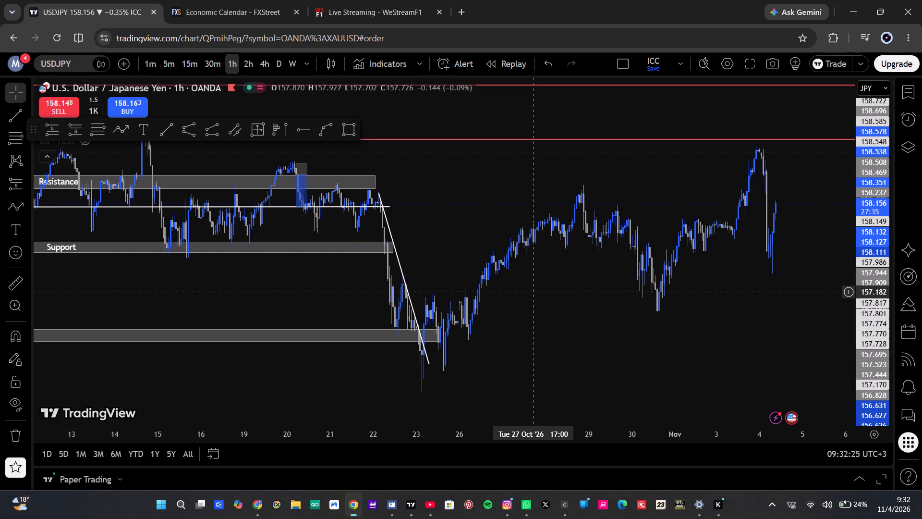
pyautogui.moveTo(689, 281); pyautogui.dragTo(682, 334)
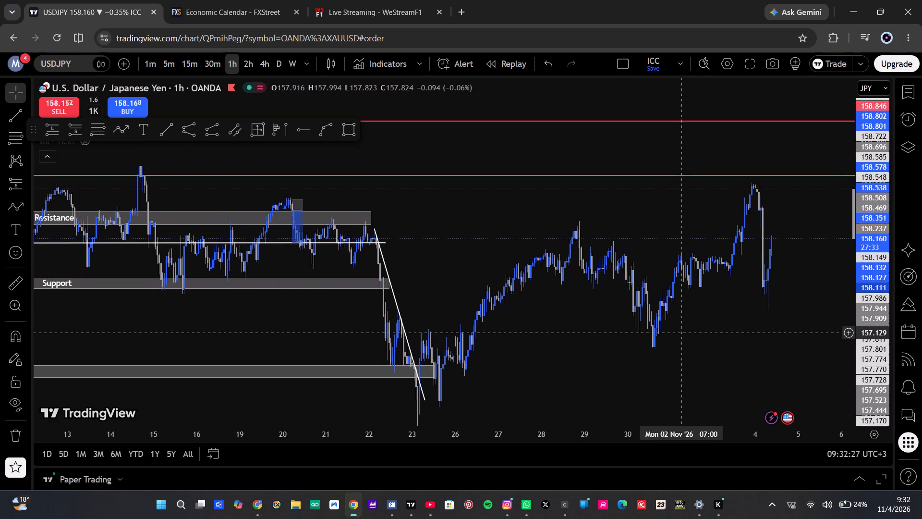
pyautogui.moveTo(682, 334); pyautogui.dragTo(682, 334)
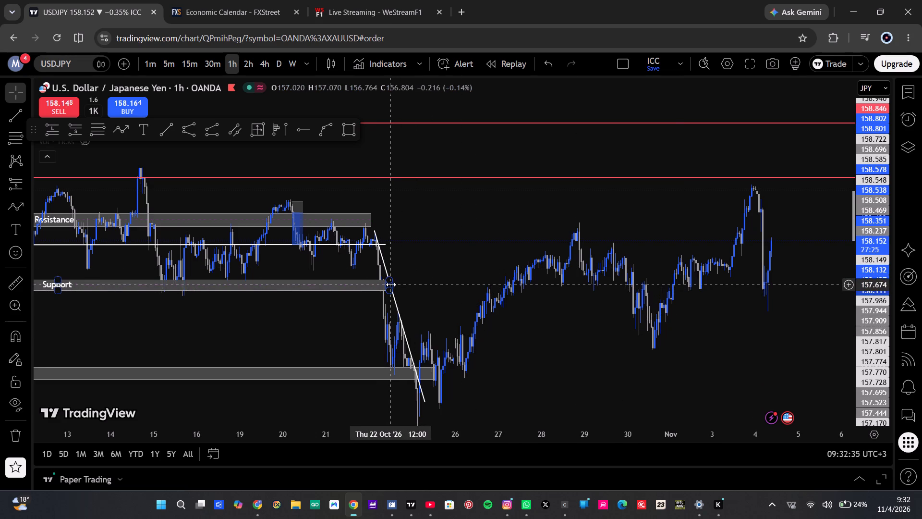
# Extend the USDJPY Support zone forward to 5 November 08:00 and the Resistance zone to 4 November 22:00.
pyautogui.moveTo(391, 284); pyautogui.dragTo(608, 300)
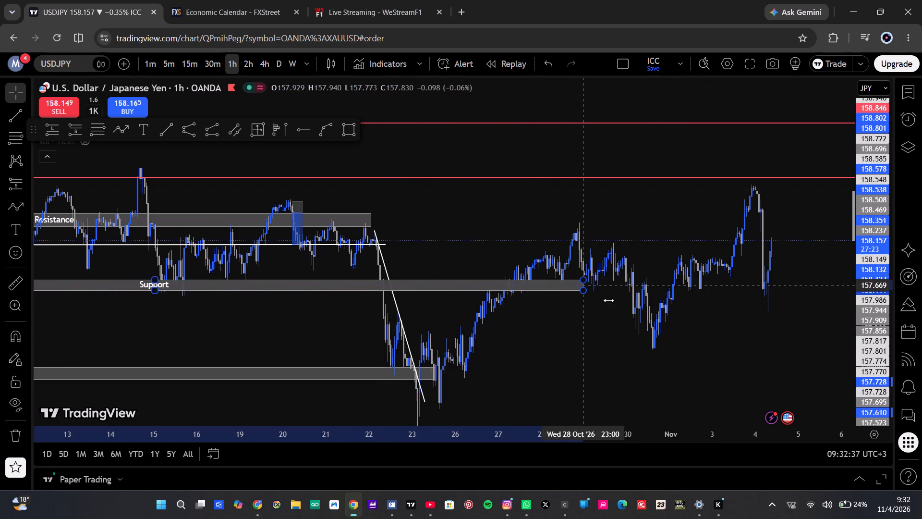
pyautogui.moveTo(608, 300); pyautogui.dragTo(813, 299)
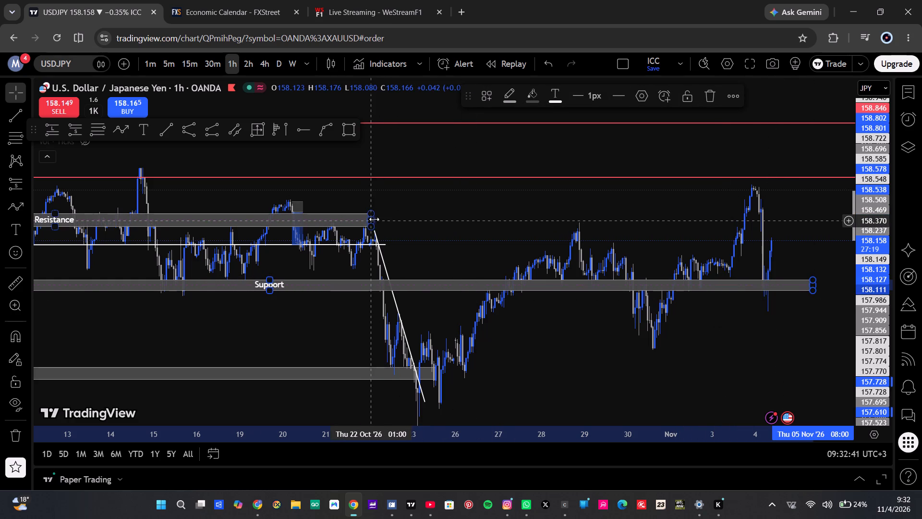
pyautogui.moveTo(375, 219); pyautogui.dragTo(599, 220)
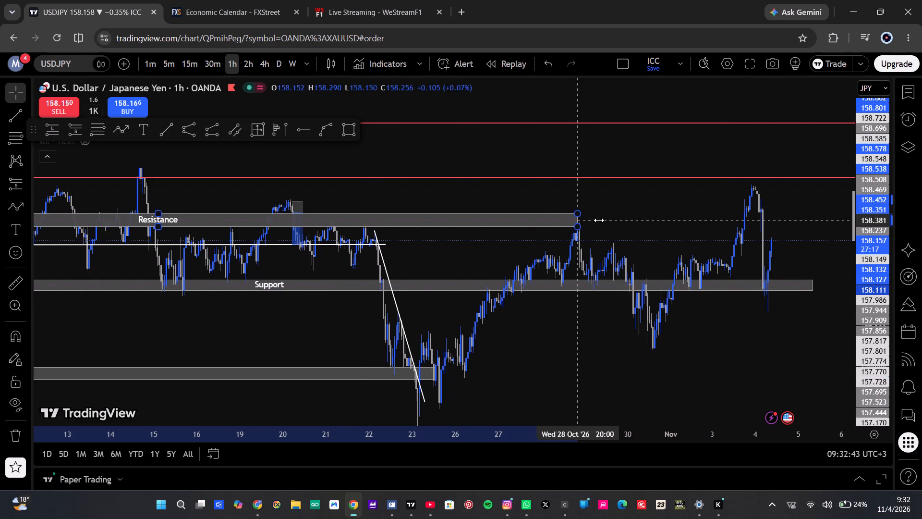
pyautogui.moveTo(599, 220); pyautogui.dragTo(795, 221)
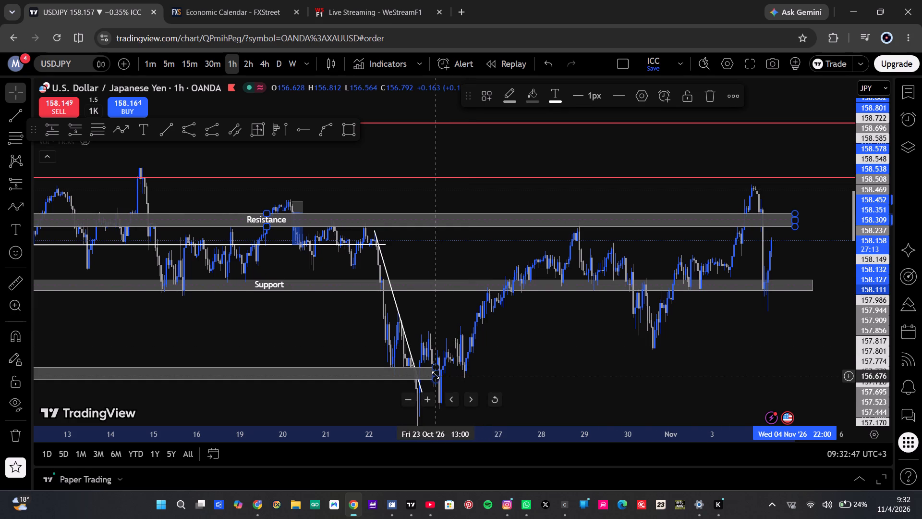
# Extend the unlabelled lower zone near 156.70 forward past the latest candles, to about 4 November.
pyautogui.moveTo(437, 373); pyautogui.dragTo(520, 371)
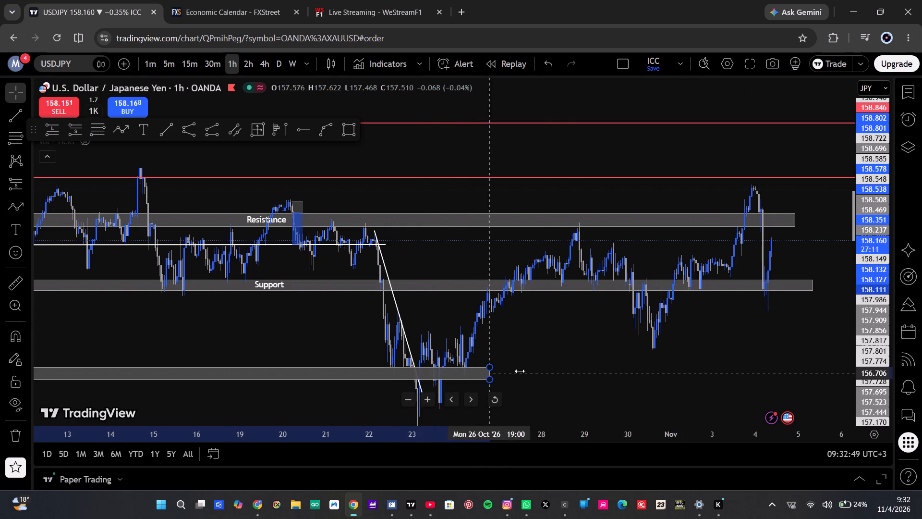
pyautogui.moveTo(520, 371); pyautogui.dragTo(758, 382)
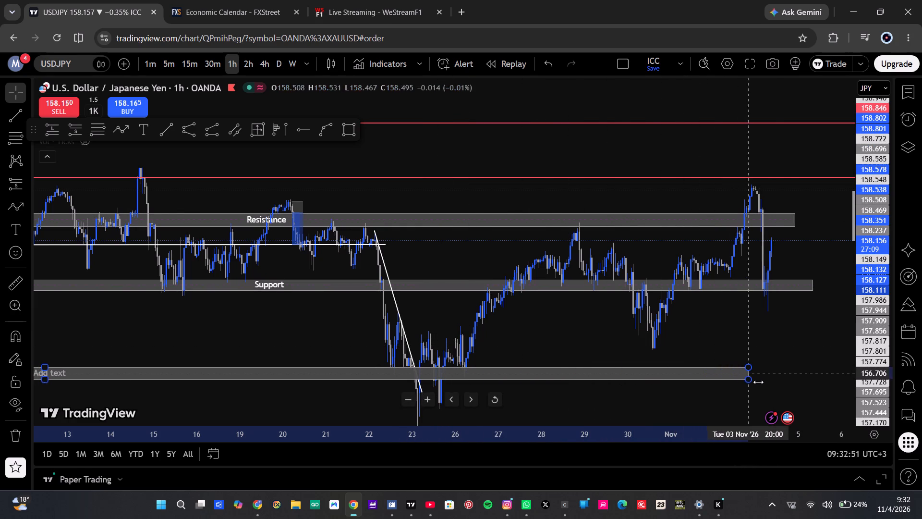
pyautogui.moveTo(758, 382); pyautogui.dragTo(792, 383)
pyautogui.click(721, 324)
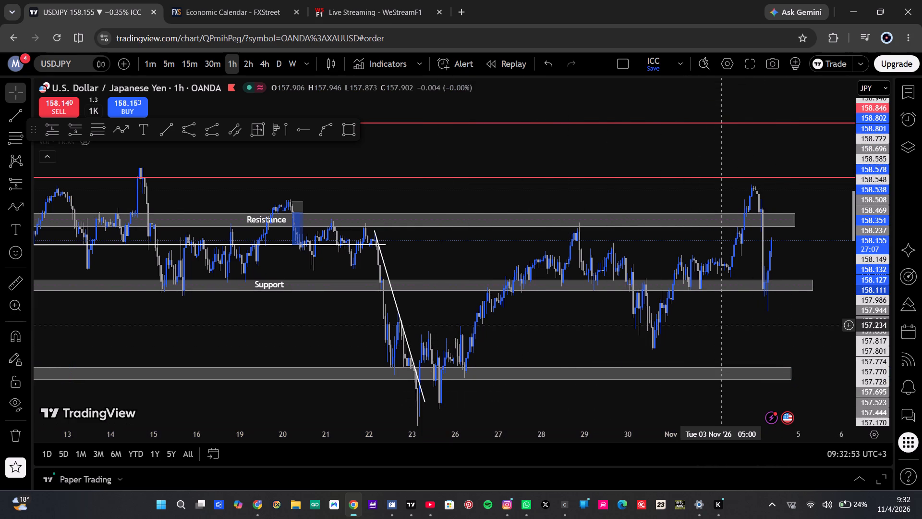
# Switch USDJPY to the 4-hour timeframe and examine the extended zones against price action from September to the latest candles.
pyautogui.moveTo(721, 324); pyautogui.dragTo(921, 241)
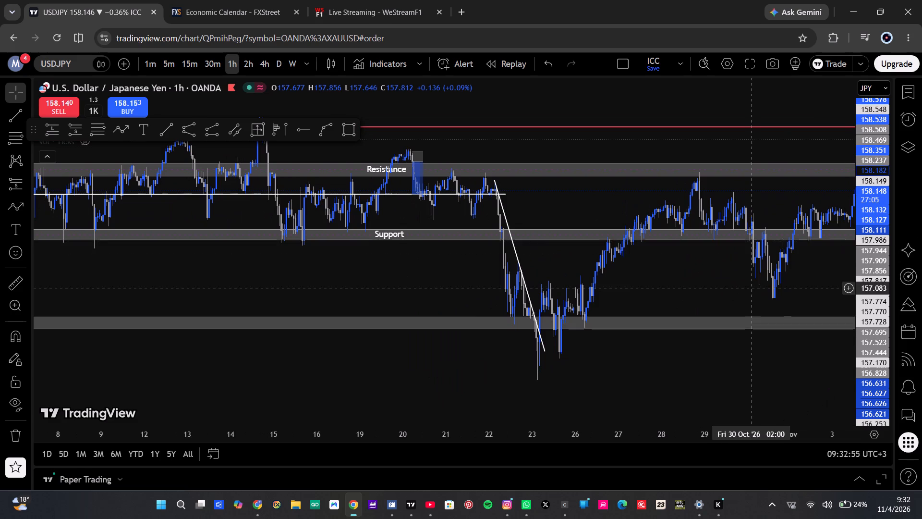
pyautogui.click(263, 58)
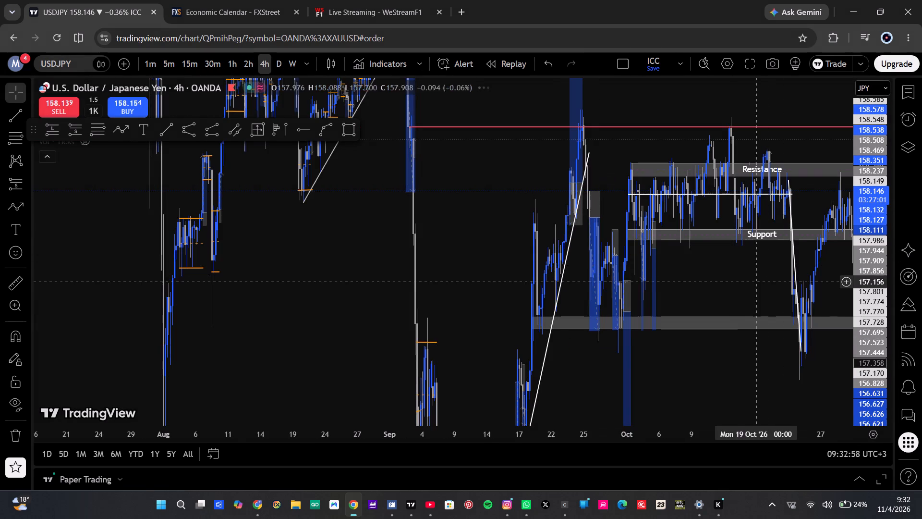
pyautogui.scroll(2, 749, 284)
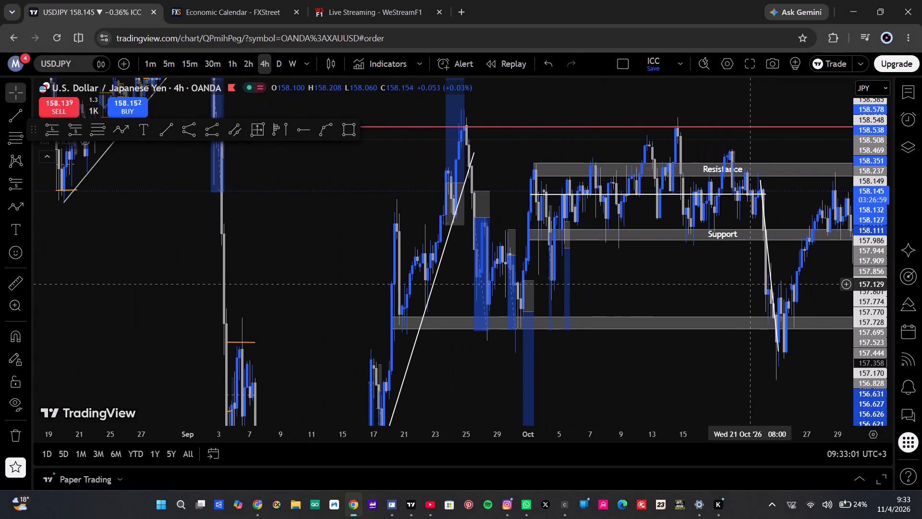
pyautogui.scroll(-1, 749, 284)
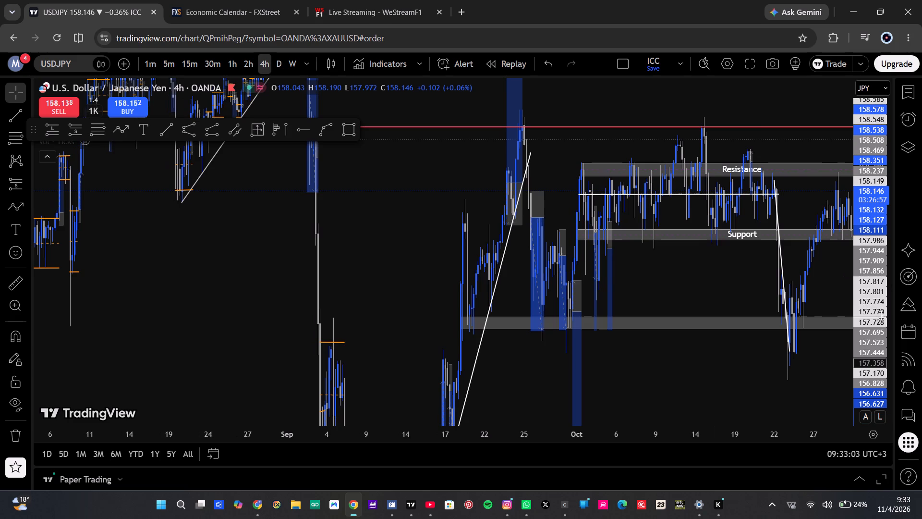
pyautogui.scroll(-4, 878, 318)
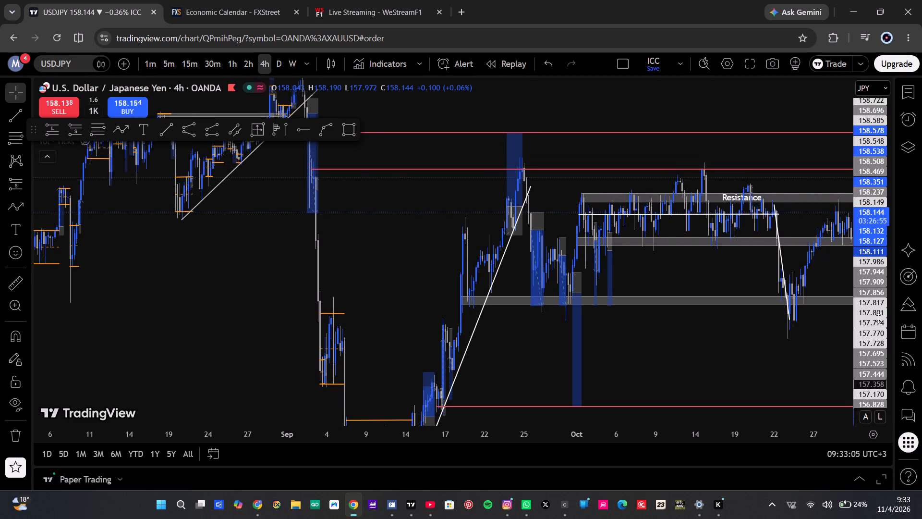
pyautogui.scroll(-1, 878, 318)
pyautogui.moveTo(749, 335); pyautogui.dragTo(595, 347)
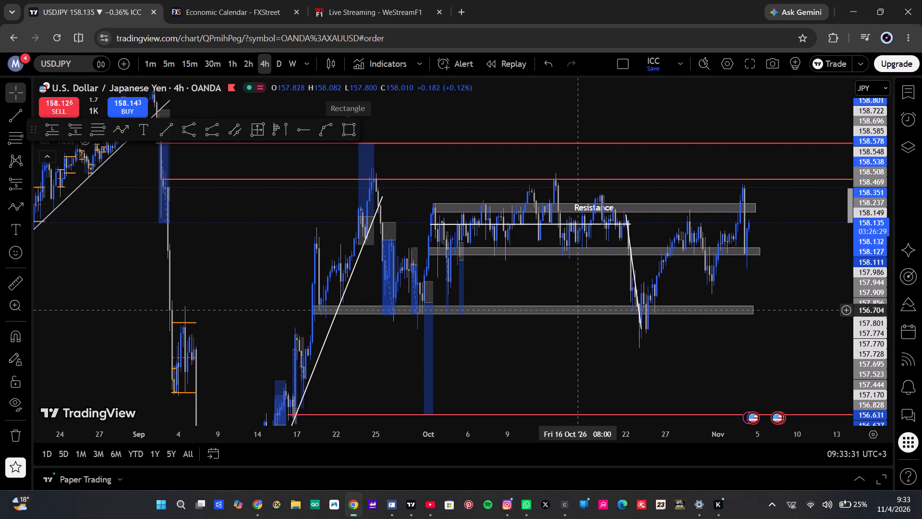
# Reposition the late-October descending trend line as a rising line from the 23 October 16:00 low to about 158.234 on 10 November.
pyautogui.moveTo(641, 329); pyautogui.dragTo(644, 329)
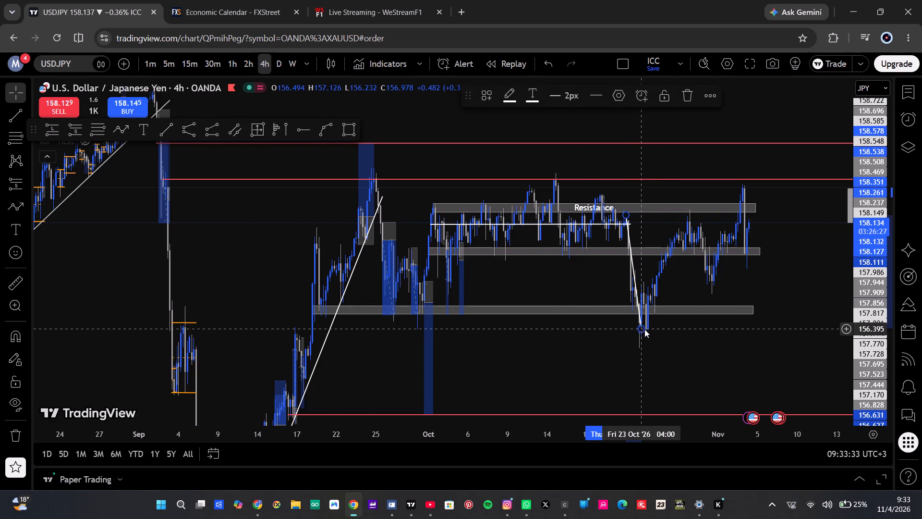
pyautogui.moveTo(644, 329); pyautogui.dragTo(647, 328)
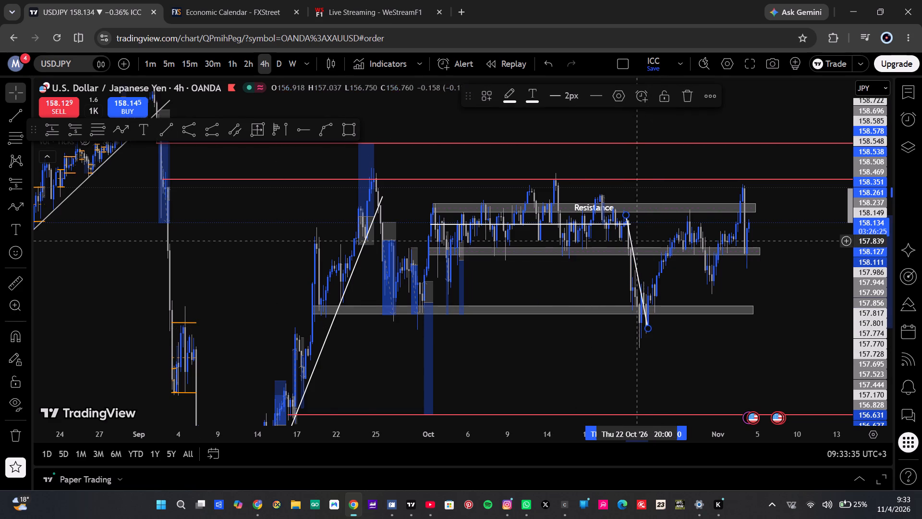
pyautogui.moveTo(628, 213); pyautogui.dragTo(784, 228)
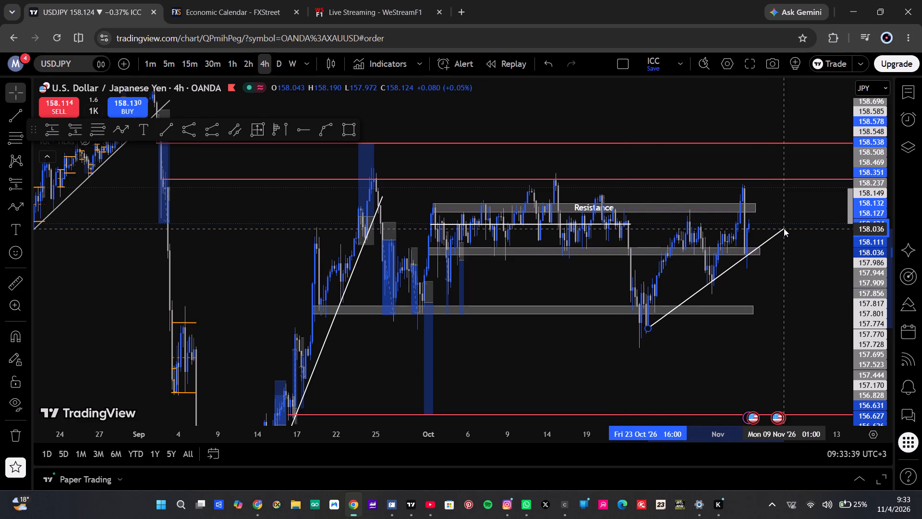
pyautogui.moveTo(784, 228); pyautogui.dragTo(808, 218)
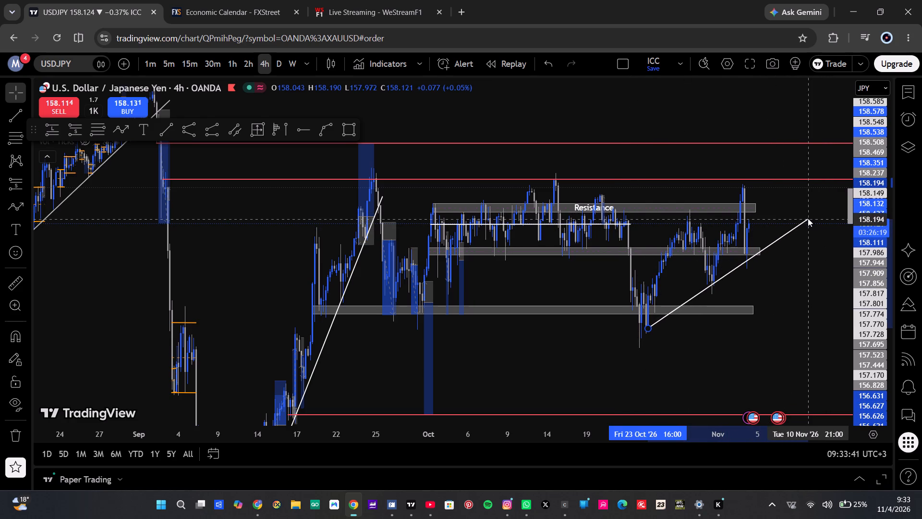
pyautogui.moveTo(808, 218); pyautogui.dragTo(803, 217)
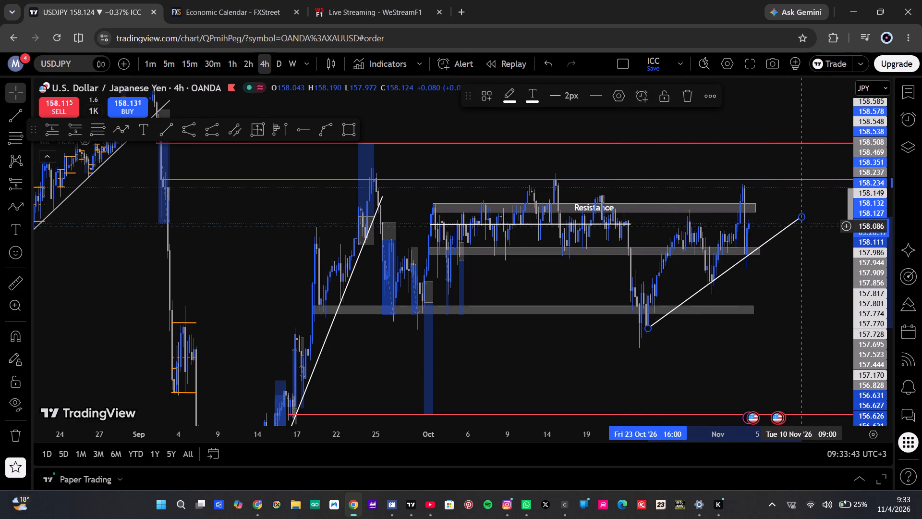
pyautogui.click(801, 263)
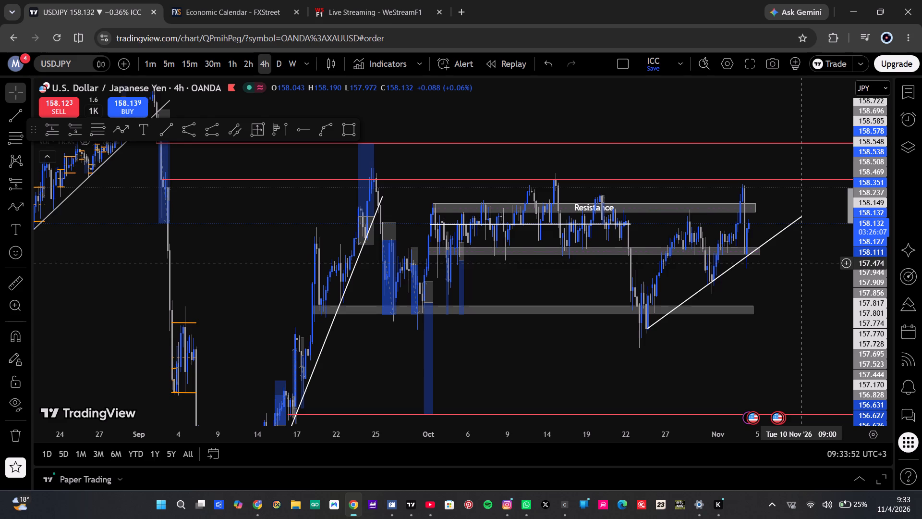
# Examine the latest 4-hour USDJPY candles against the rising trend line and the Support and Resistance zones.
pyautogui.moveTo(801, 263); pyautogui.dragTo(783, 336)
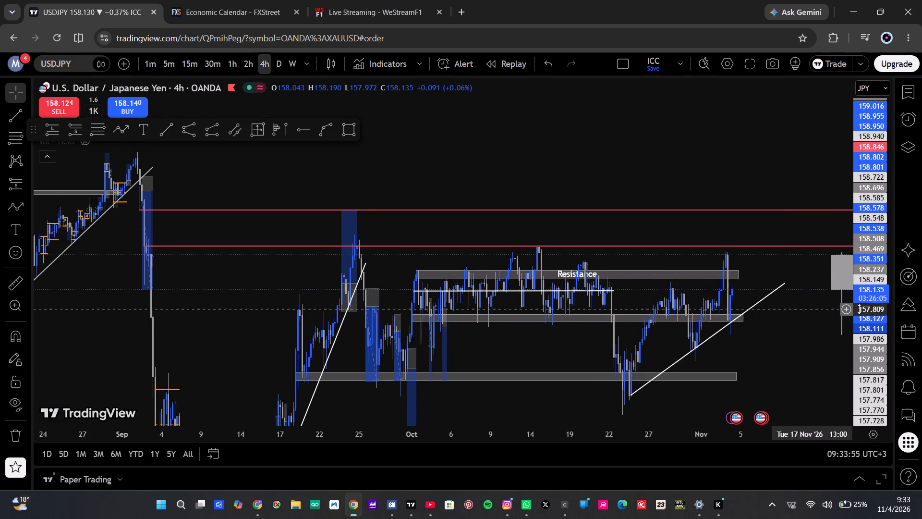
pyautogui.scroll(3, 876, 310)
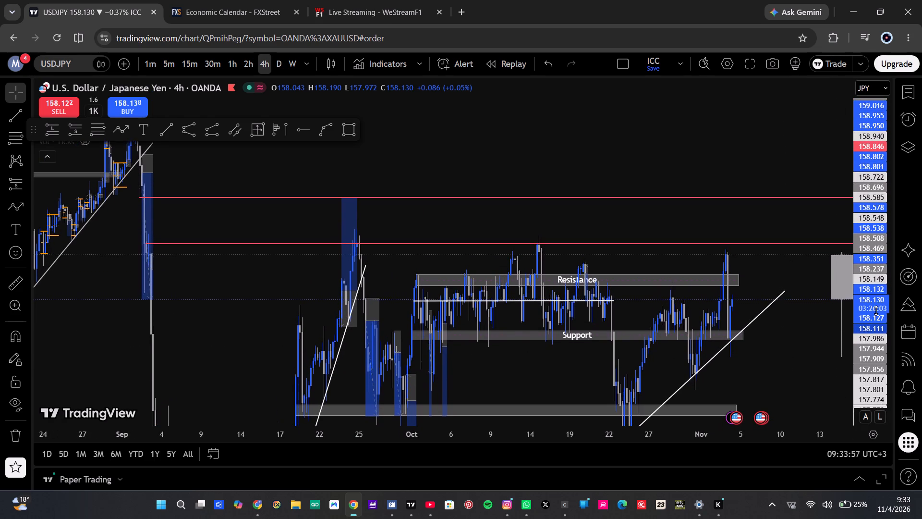
pyautogui.scroll(1, 876, 310)
pyautogui.moveTo(812, 353); pyautogui.dragTo(806, 278)
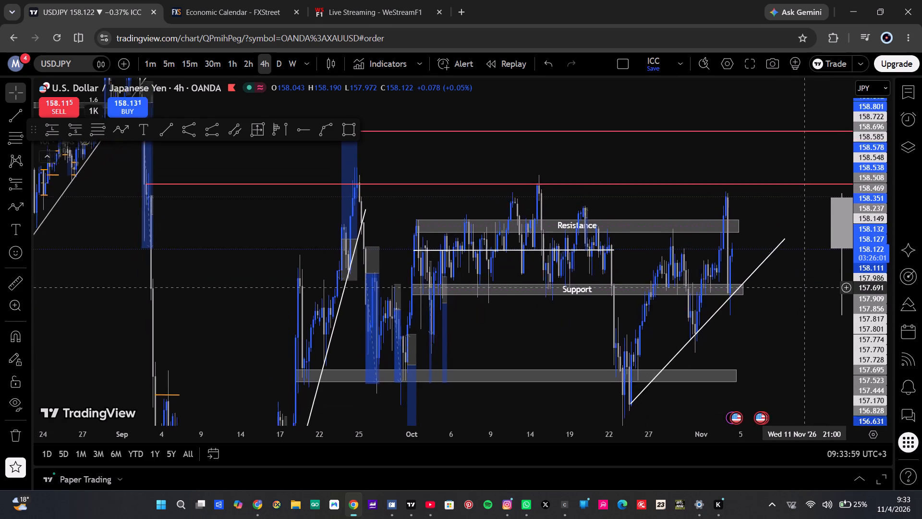
# Examine the 4-hour USDJPY chart from the September lows to the latest candles against the zones and trend lines.
pyautogui.moveTo(806, 278); pyautogui.dragTo(806, 273)
pyautogui.scroll(1, 806, 273)
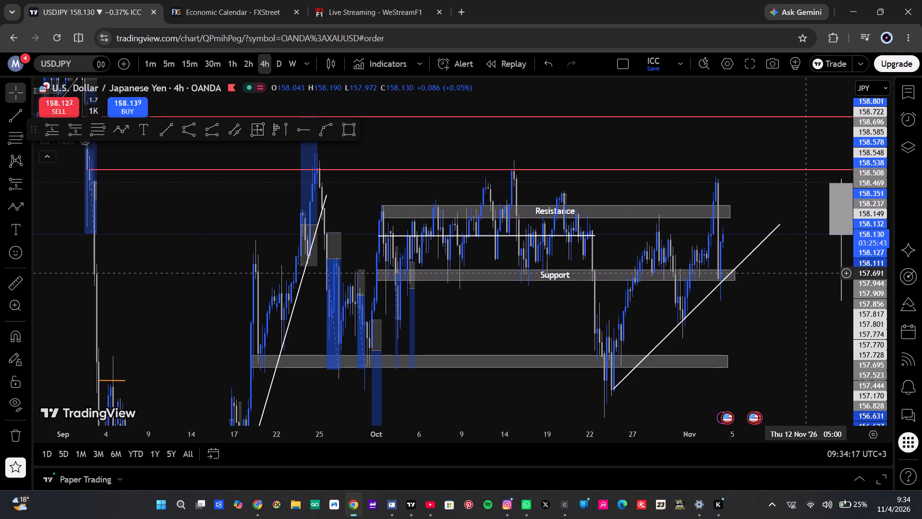
pyautogui.moveTo(778, 302); pyautogui.dragTo(791, 251)
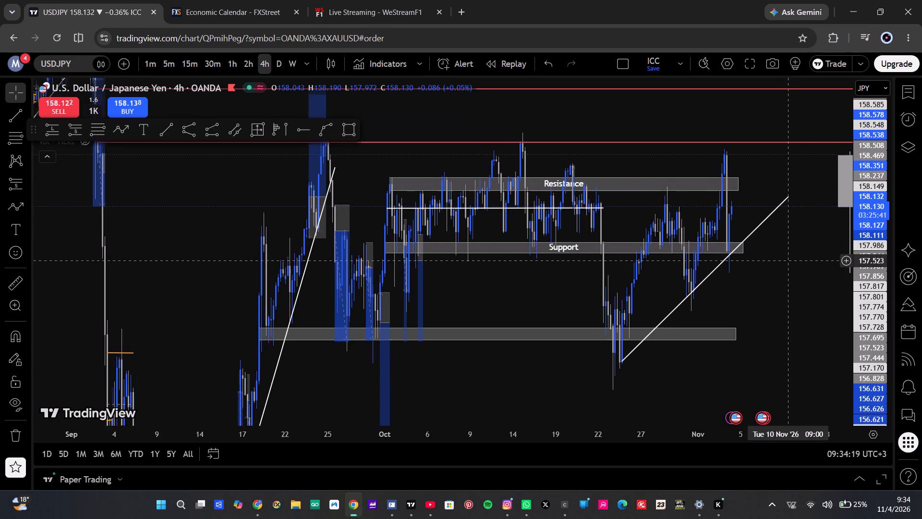
pyautogui.moveTo(791, 251); pyautogui.dragTo(814, 164)
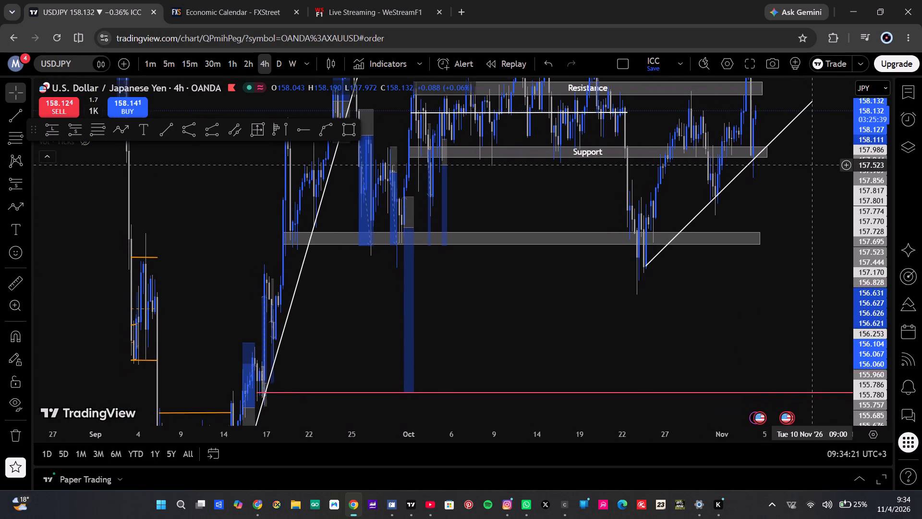
pyautogui.moveTo(814, 164); pyautogui.dragTo(817, 164)
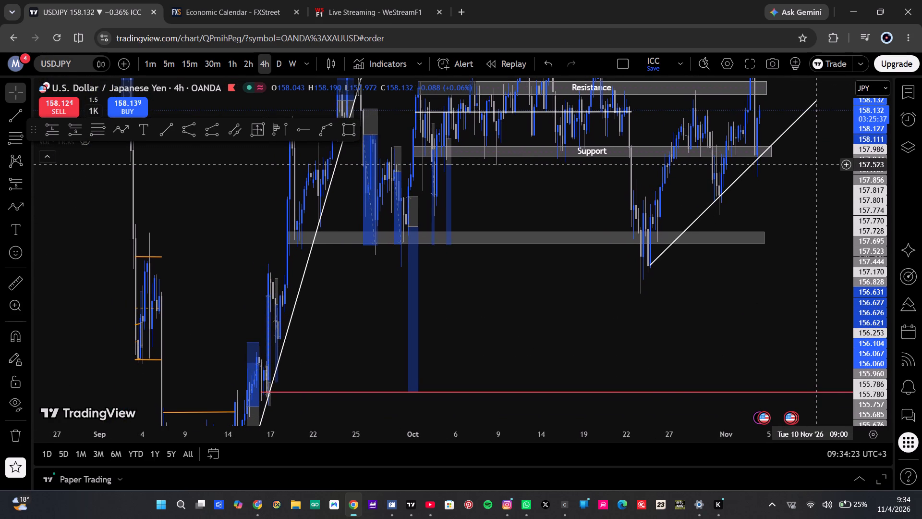
pyautogui.moveTo(667, 318); pyautogui.dragTo(675, 312)
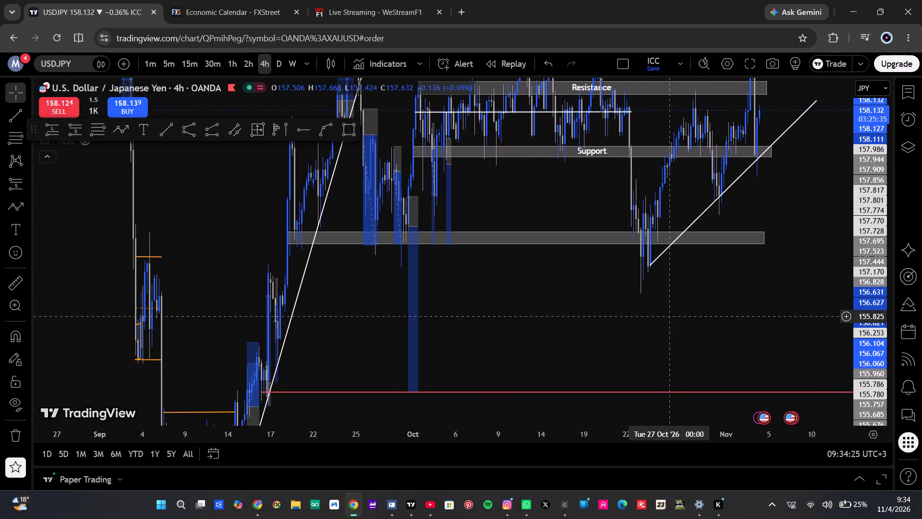
pyautogui.moveTo(675, 312); pyautogui.dragTo(759, 167)
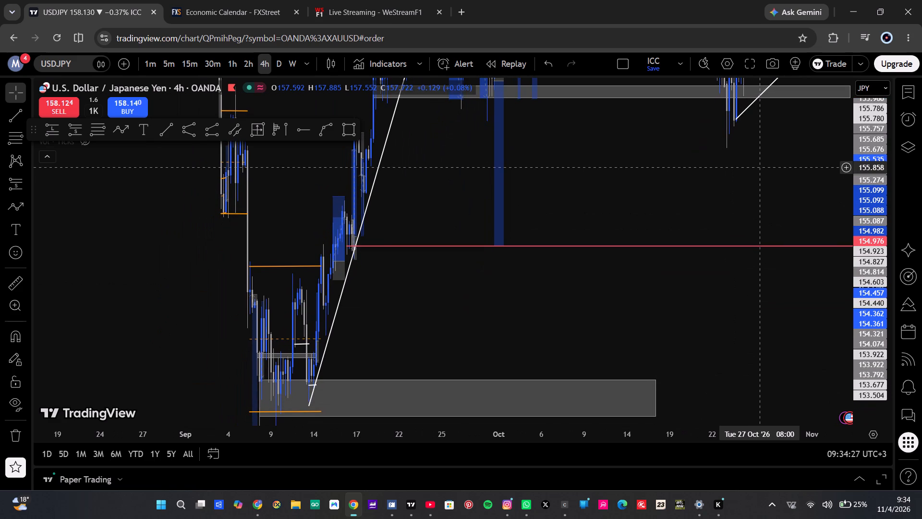
pyautogui.moveTo(759, 167); pyautogui.dragTo(610, 316)
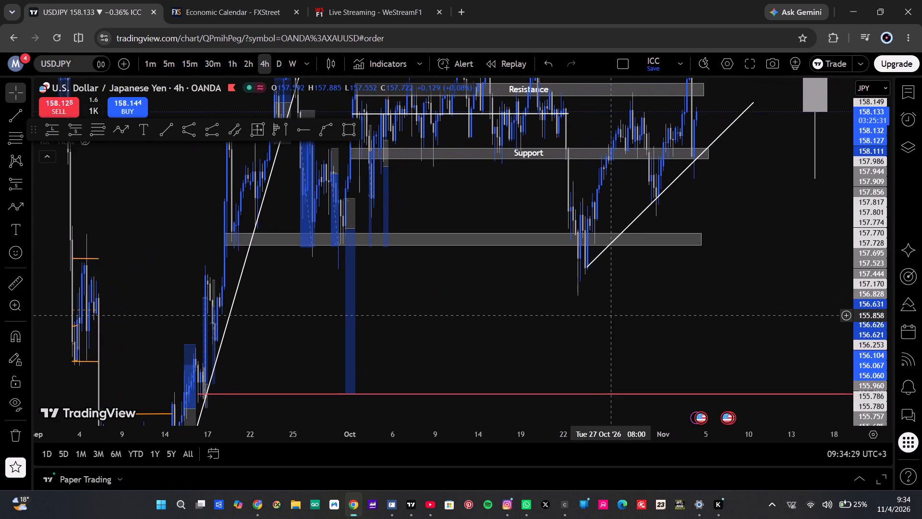
pyautogui.moveTo(610, 316); pyautogui.dragTo(597, 366)
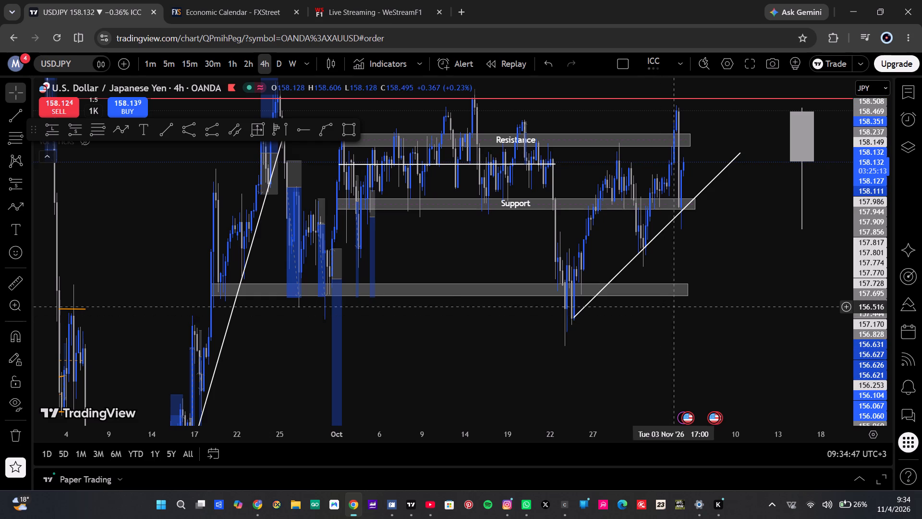
pyautogui.moveTo(731, 247); pyautogui.dragTo(750, 330)
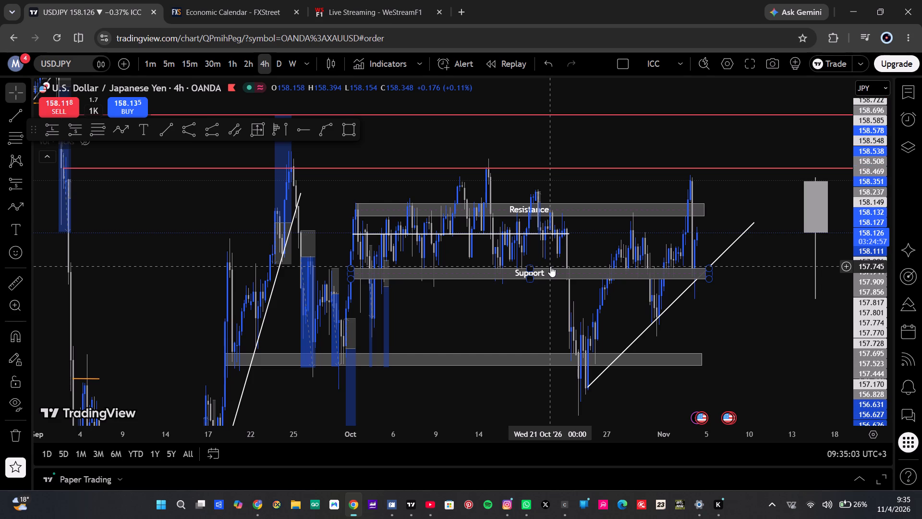
# Raise the Resistance zone's upper edge to about 158.678 and extend its start back to about 3 September.
pyautogui.moveTo(532, 201); pyautogui.dragTo(532, 190)
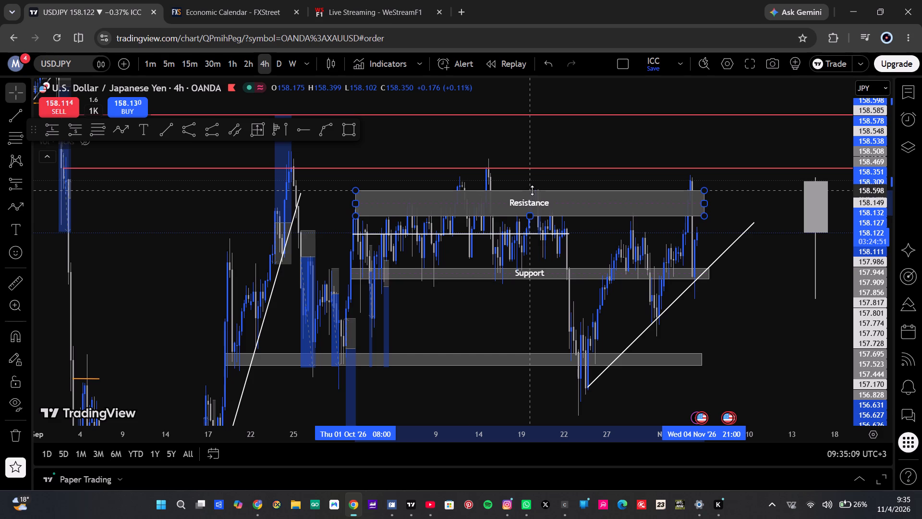
pyautogui.moveTo(532, 190); pyautogui.dragTo(535, 182)
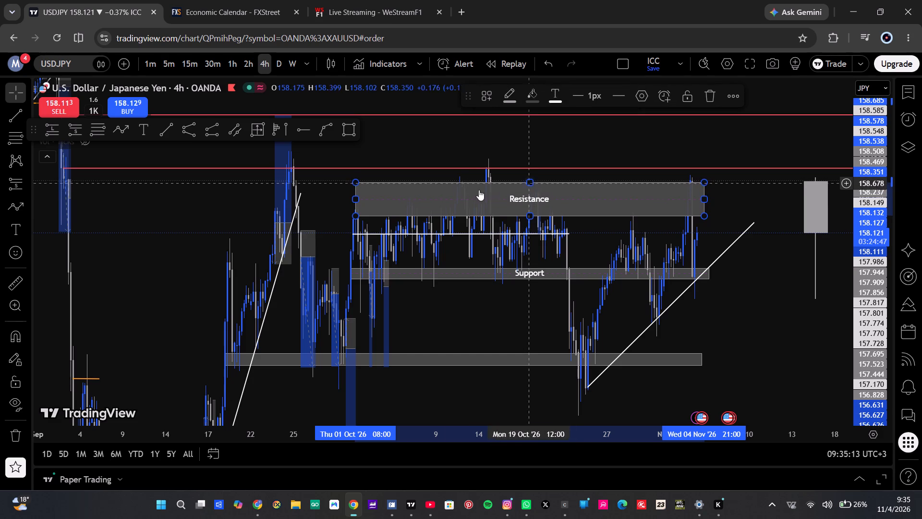
pyautogui.moveTo(356, 196); pyautogui.dragTo(321, 196)
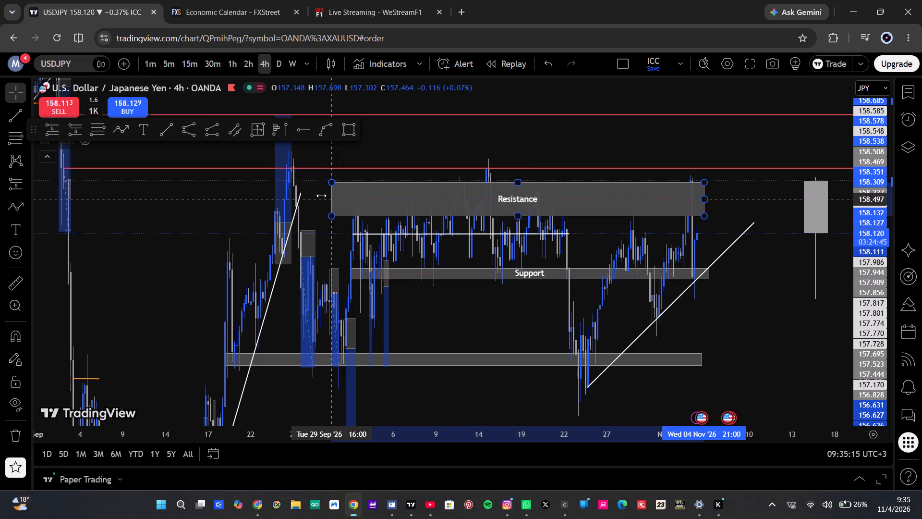
pyautogui.moveTo(321, 196); pyautogui.dragTo(109, 181)
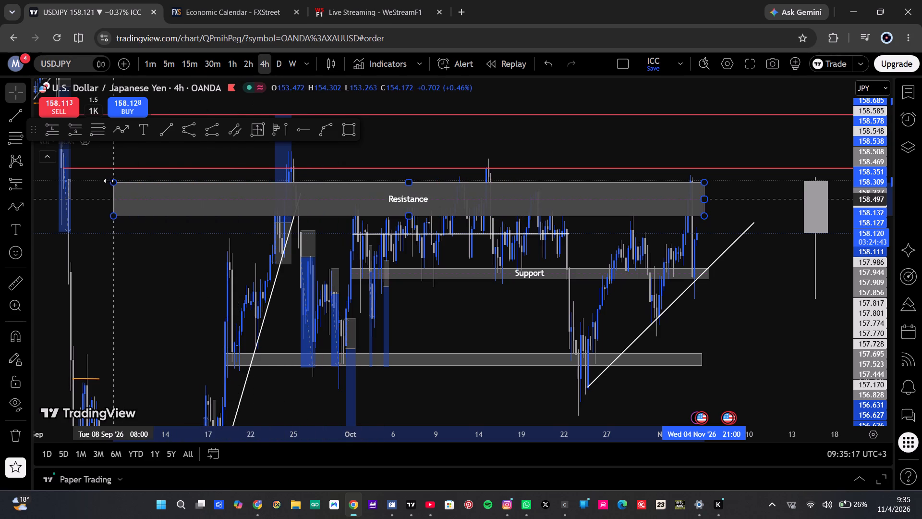
pyautogui.moveTo(109, 181); pyautogui.dragTo(65, 183)
pyautogui.click(116, 258)
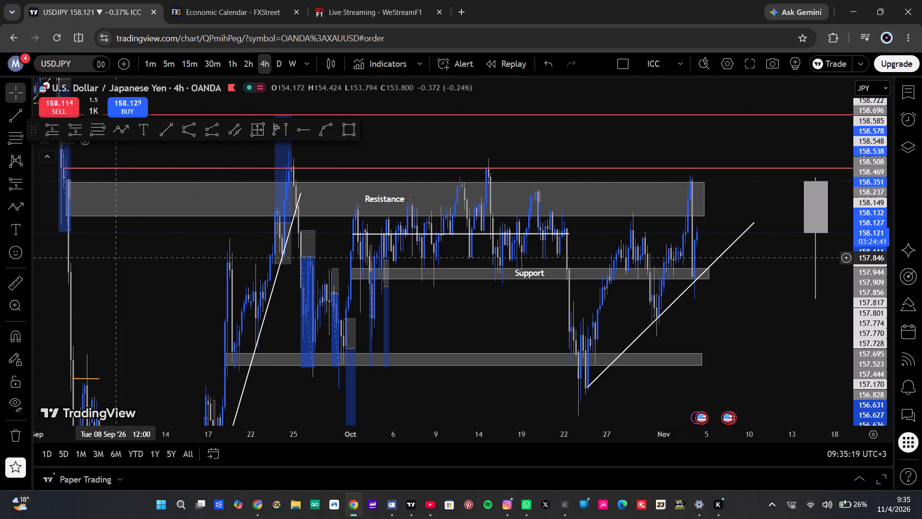
# Lower the unlabelled lower zone's bottom edge to about 156.503 and extend its start back to 3 September.
pyautogui.moveTo(116, 258); pyautogui.dragTo(204, 194)
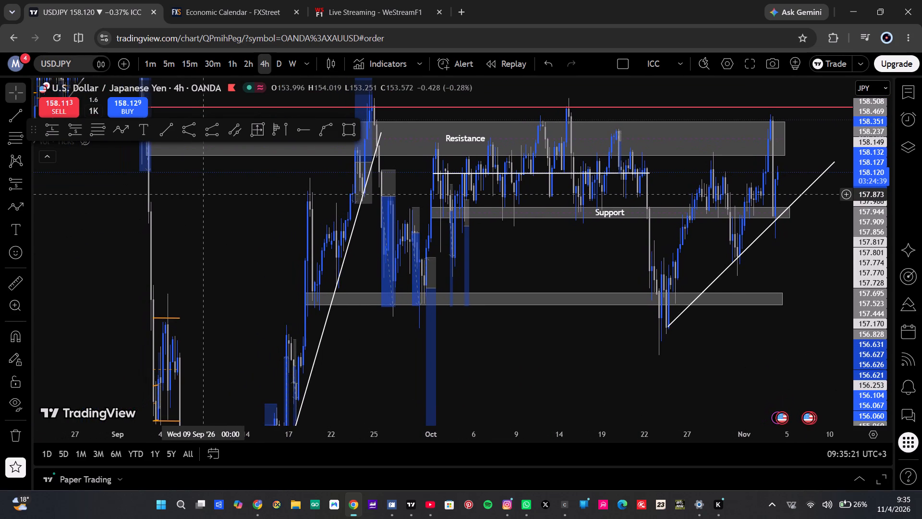
pyautogui.moveTo(204, 194); pyautogui.dragTo(199, 197)
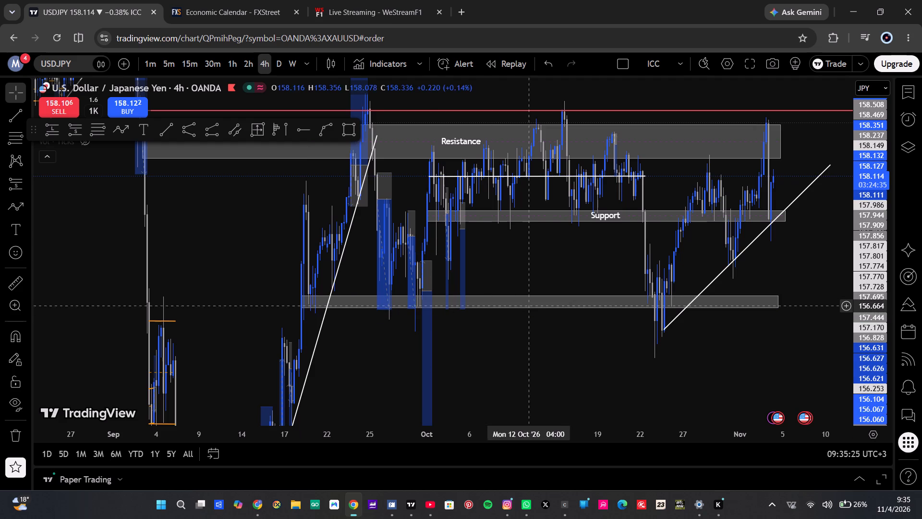
pyautogui.moveTo(540, 308); pyautogui.dragTo(543, 316)
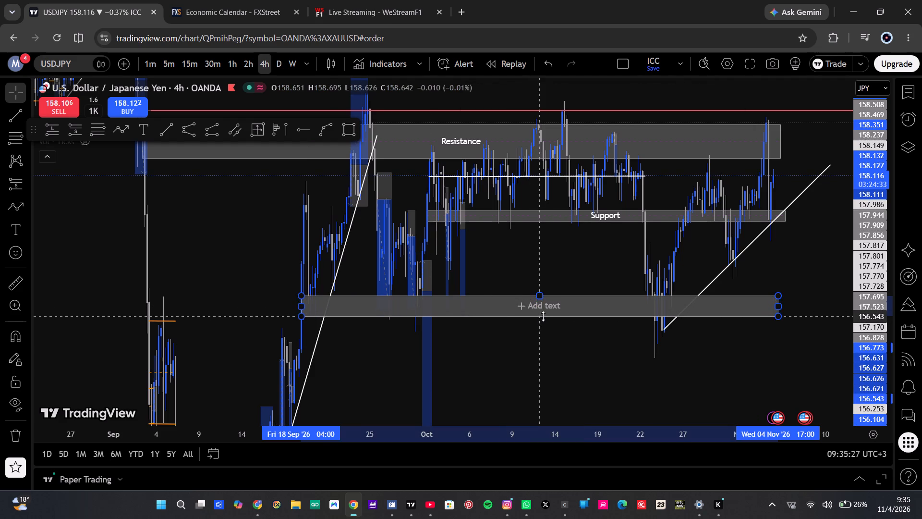
pyautogui.moveTo(543, 316); pyautogui.dragTo(545, 320)
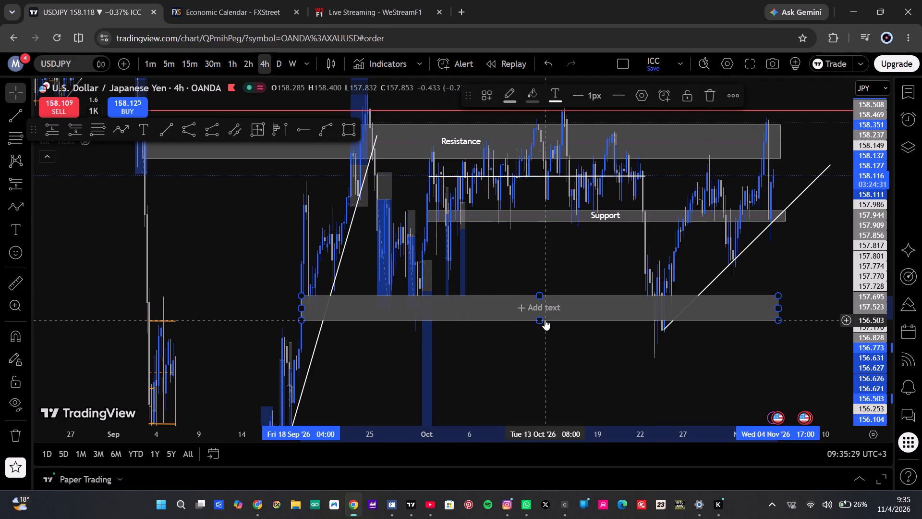
pyautogui.moveTo(301, 307); pyautogui.dragTo(242, 311)
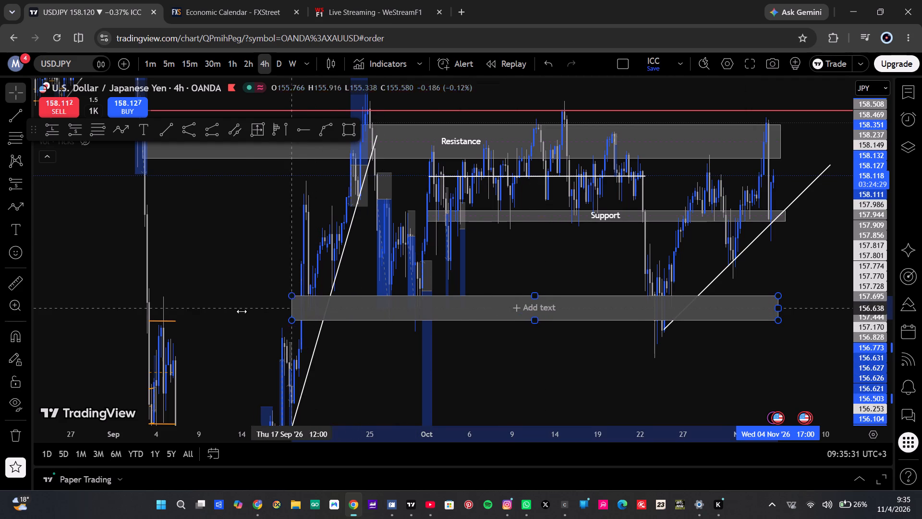
pyautogui.moveTo(242, 311); pyautogui.dragTo(147, 309)
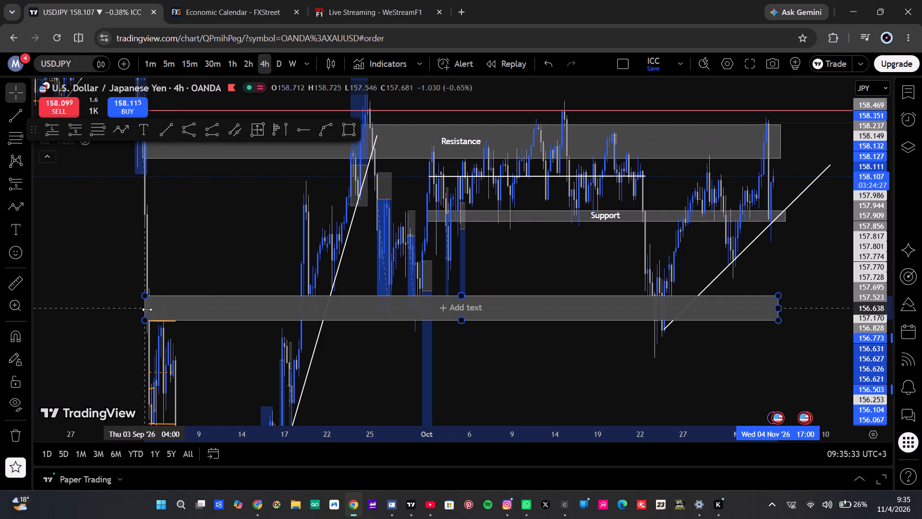
pyautogui.moveTo(147, 309); pyautogui.dragTo(148, 310)
pyautogui.click(238, 237)
# Label the unlabelled lower zone "BP/ 4H Support".
pyautogui.moveTo(238, 237); pyautogui.dragTo(250, 285)
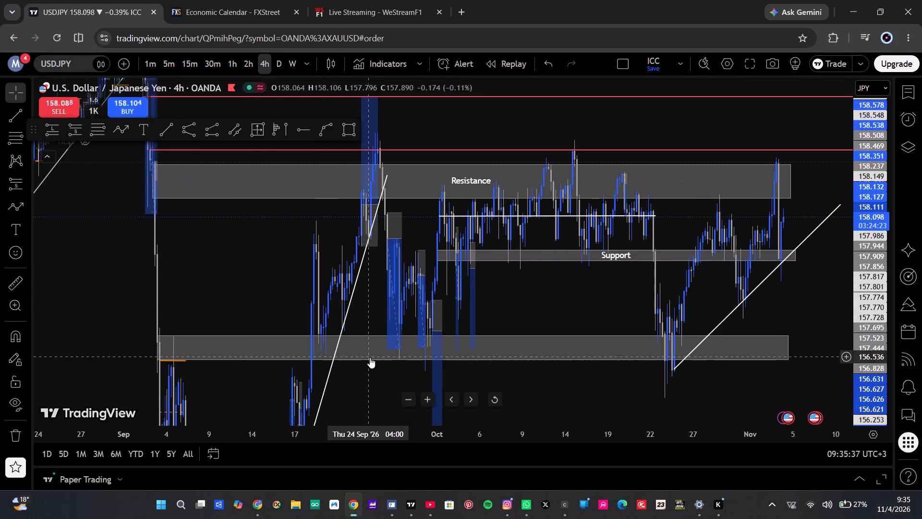
pyautogui.click(371, 361)
pyautogui.click(379, 361)
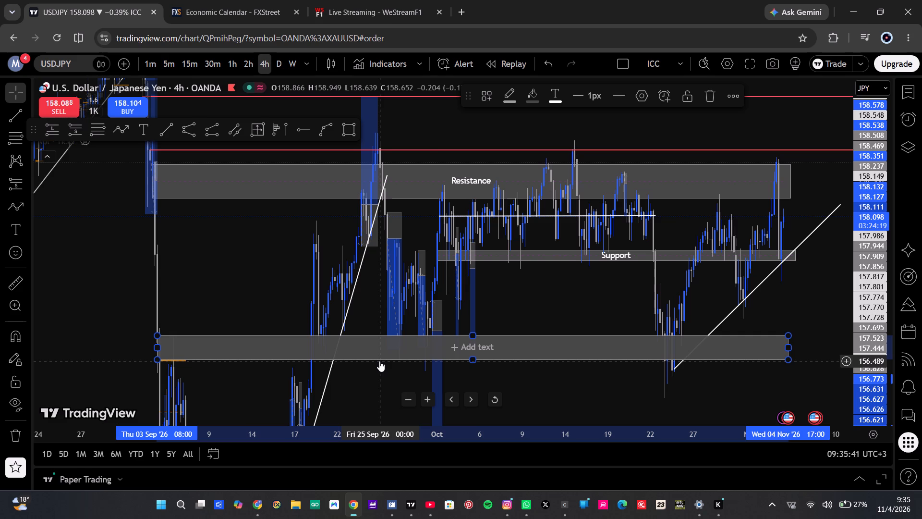
pyautogui.click(457, 348)
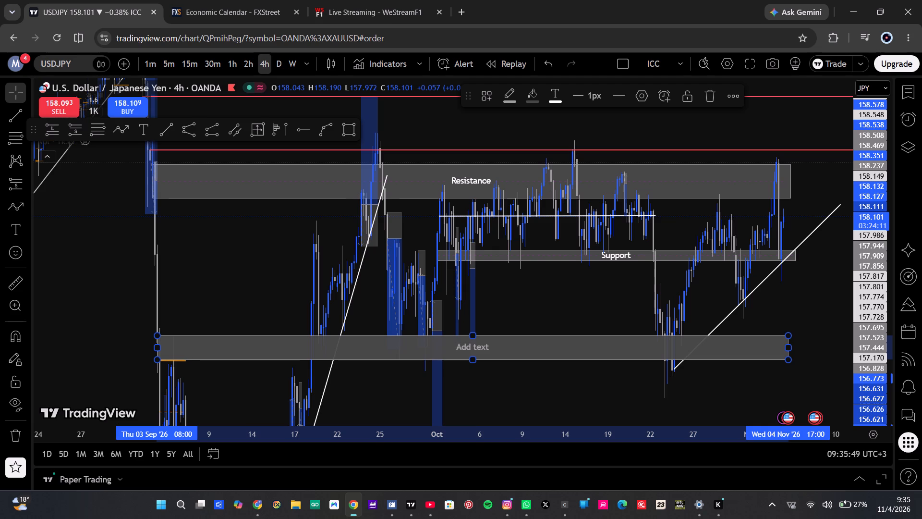
pyautogui.press('b')
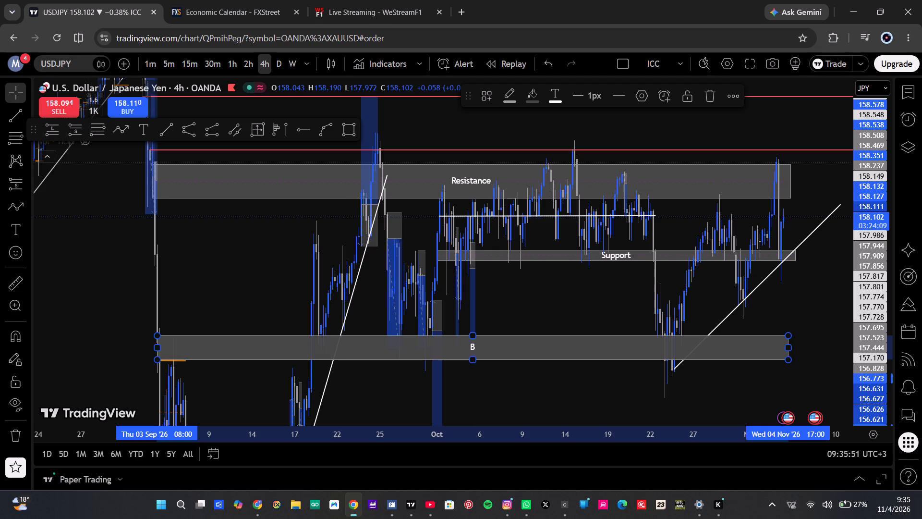
pyautogui.write('P/')
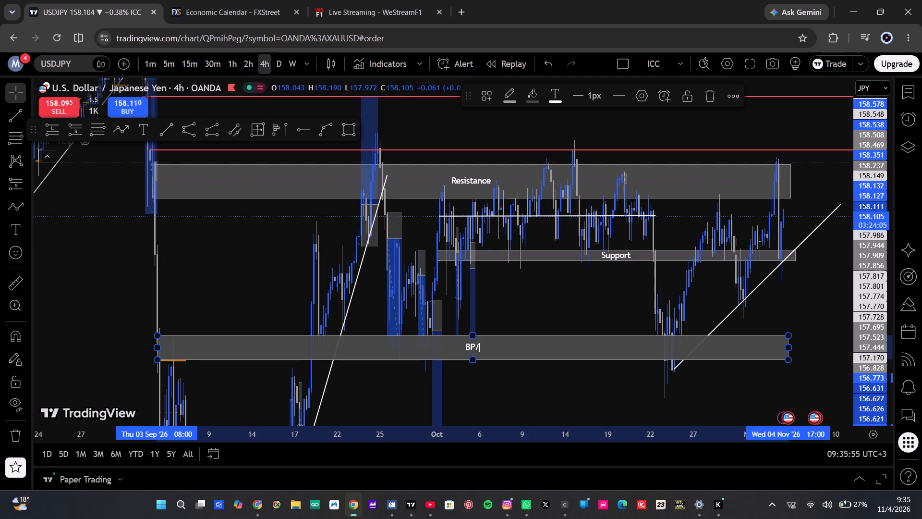
pyautogui.press('space')
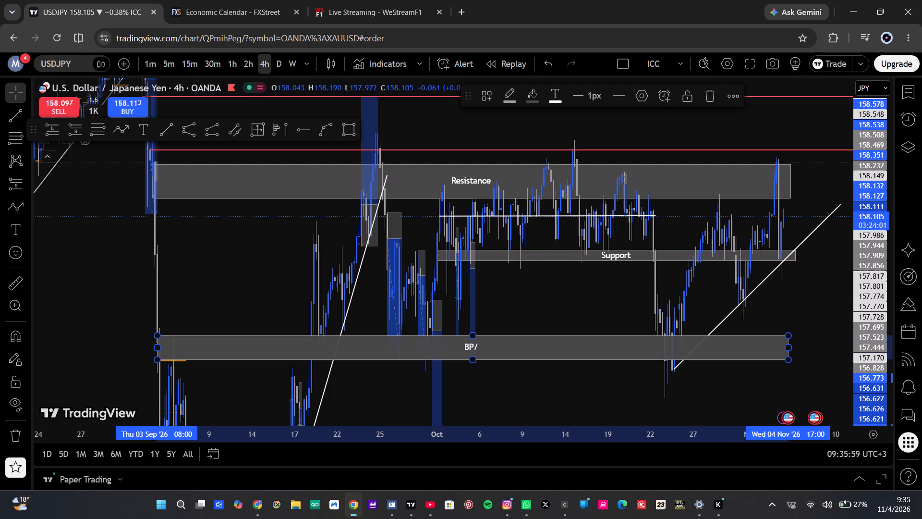
pyautogui.write('4H')
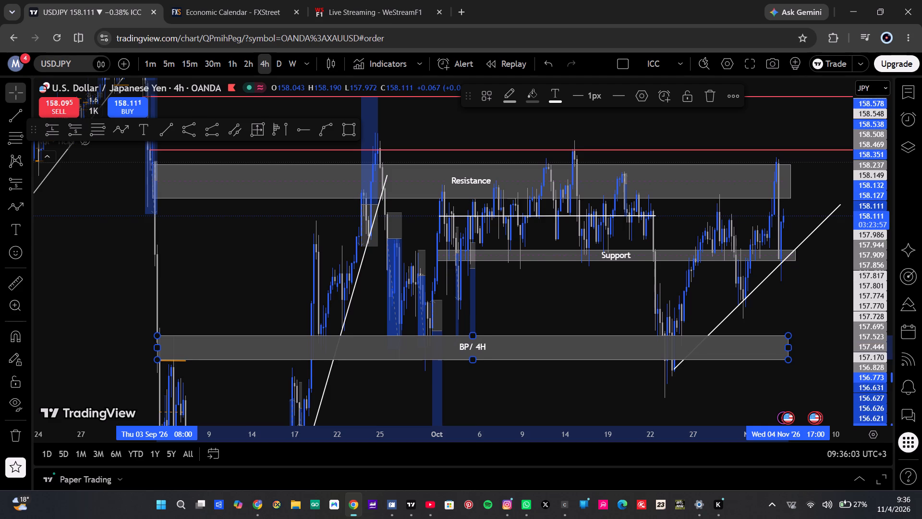
pyautogui.press('space')
pyautogui.write('S')
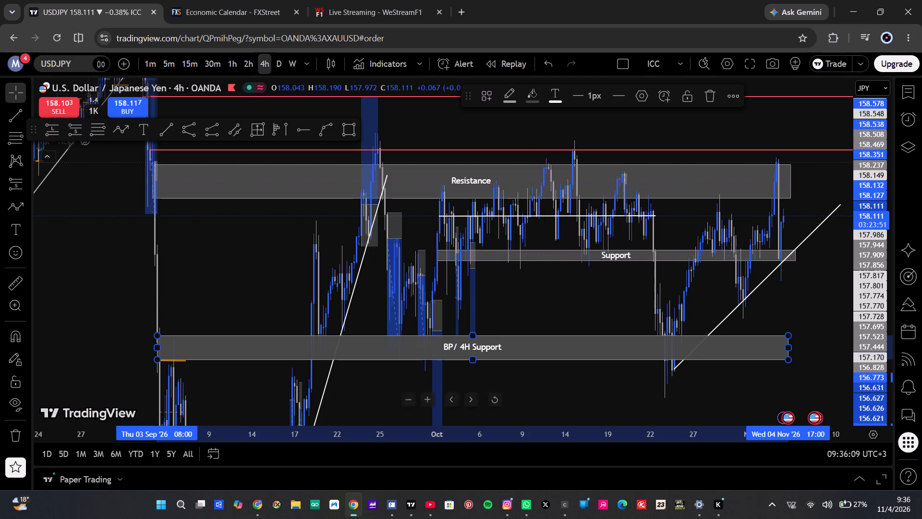
pyautogui.click(533, 306)
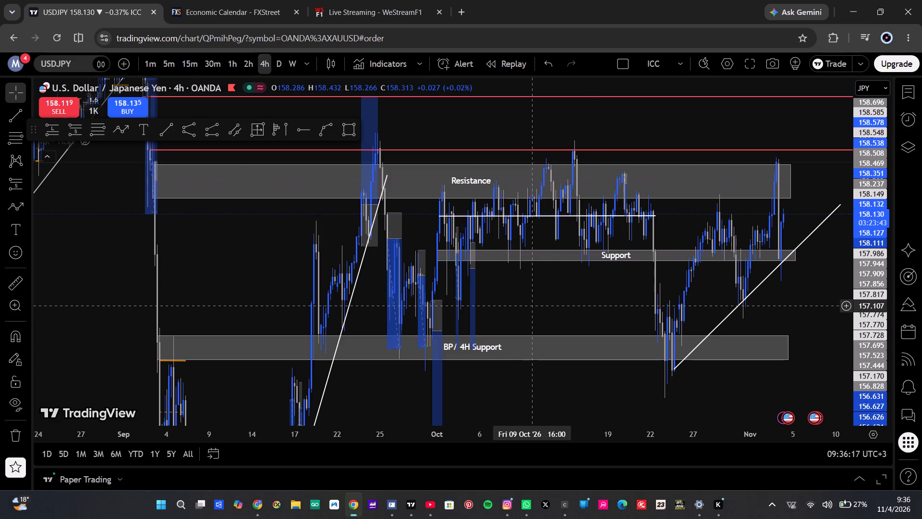
# Extend the start of the USDJPY Support zone back to 3 September, keeping its height and right end.
pyautogui.moveTo(552, 327); pyautogui.dragTo(558, 327)
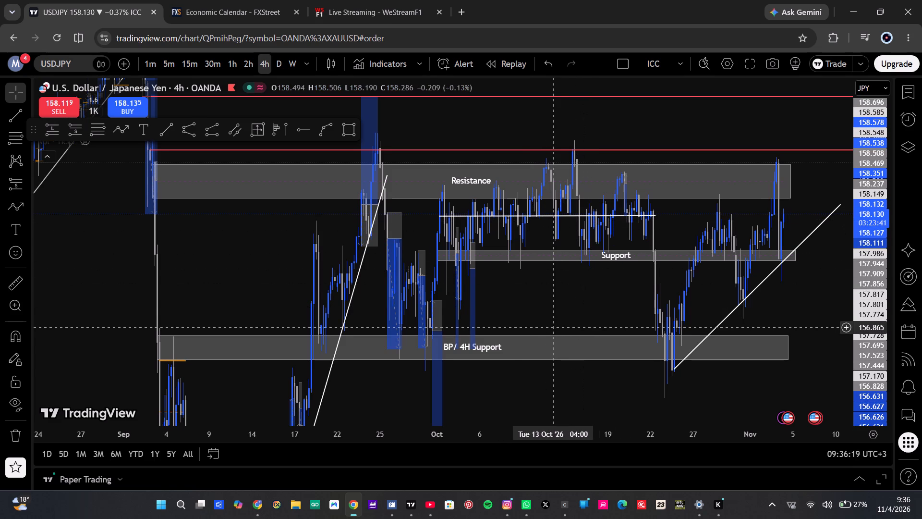
pyautogui.moveTo(558, 327); pyautogui.dragTo(567, 282)
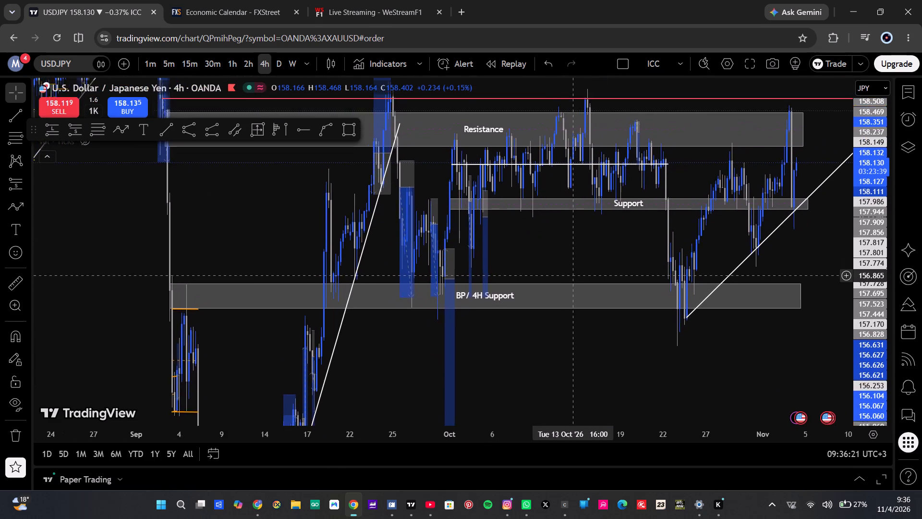
pyautogui.moveTo(567, 282); pyautogui.dragTo(537, 337)
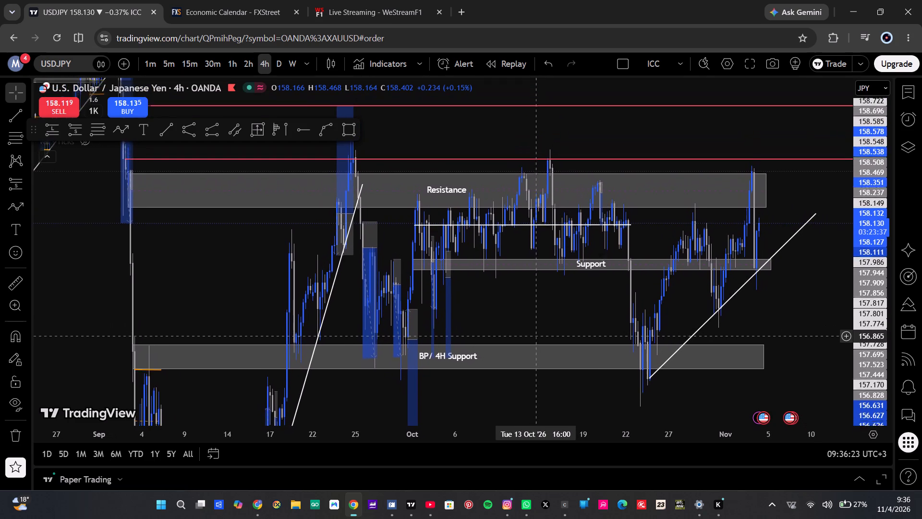
pyautogui.moveTo(537, 337); pyautogui.dragTo(536, 345)
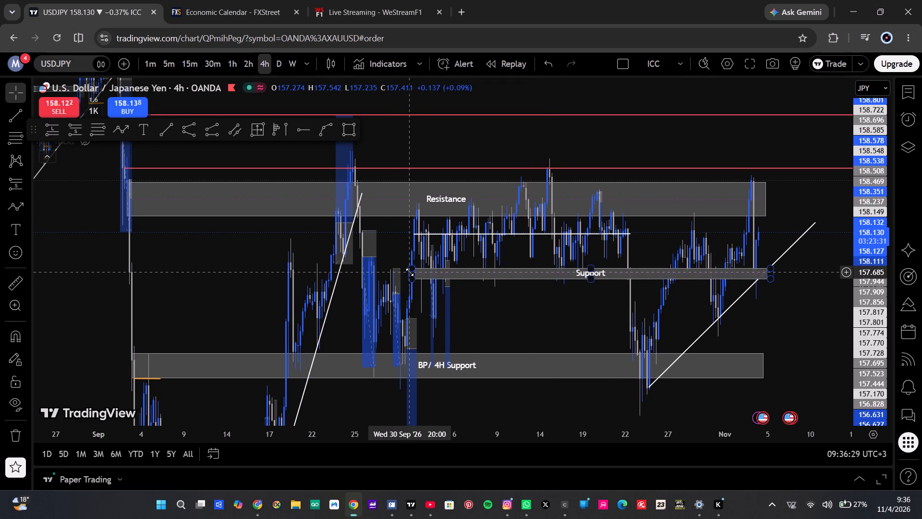
pyautogui.moveTo(409, 272); pyautogui.dragTo(400, 272)
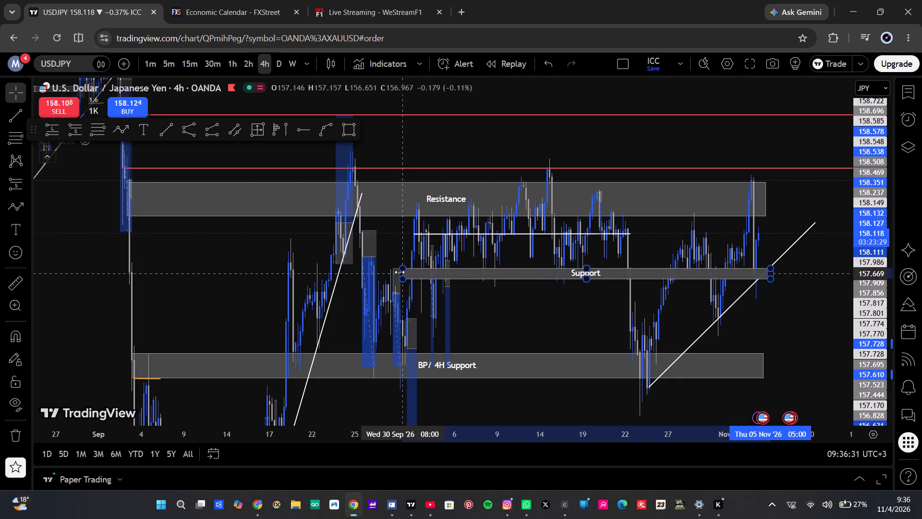
pyautogui.moveTo(400, 272); pyautogui.dragTo(279, 263)
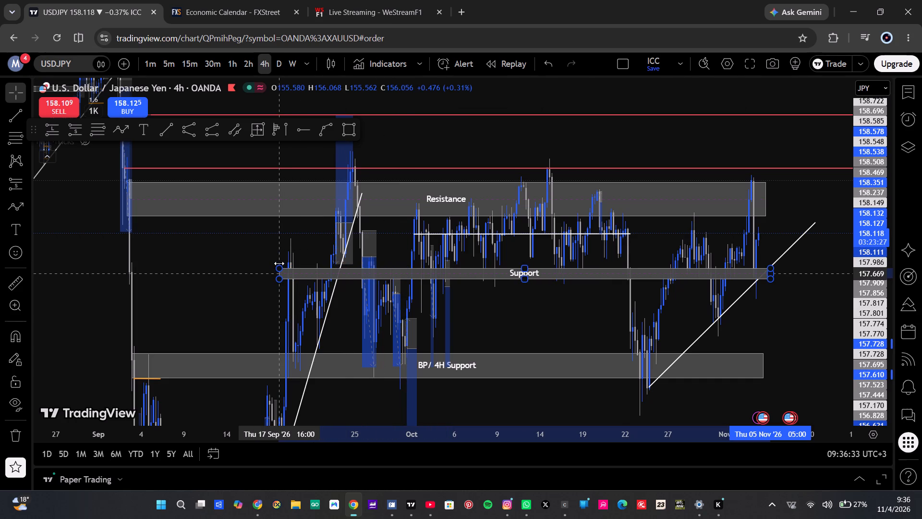
pyautogui.moveTo(279, 263); pyautogui.dragTo(132, 269)
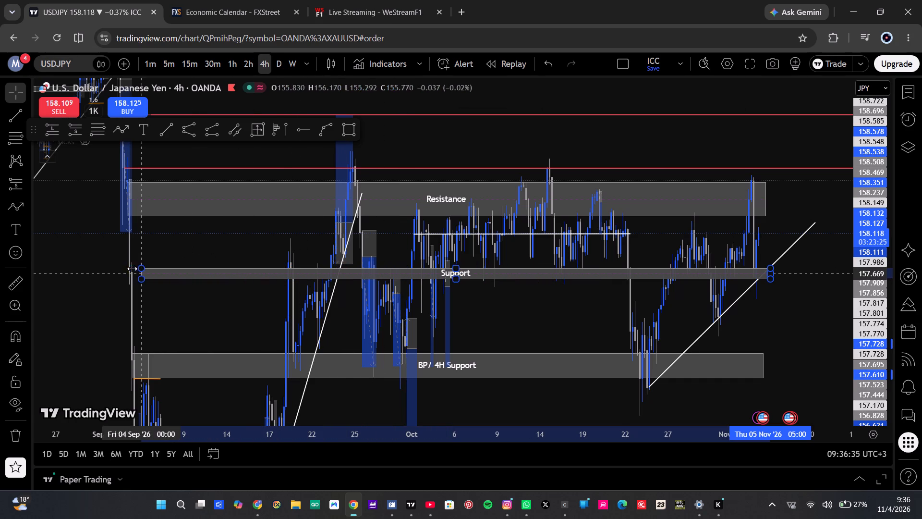
pyautogui.moveTo(132, 269); pyautogui.dragTo(129, 265)
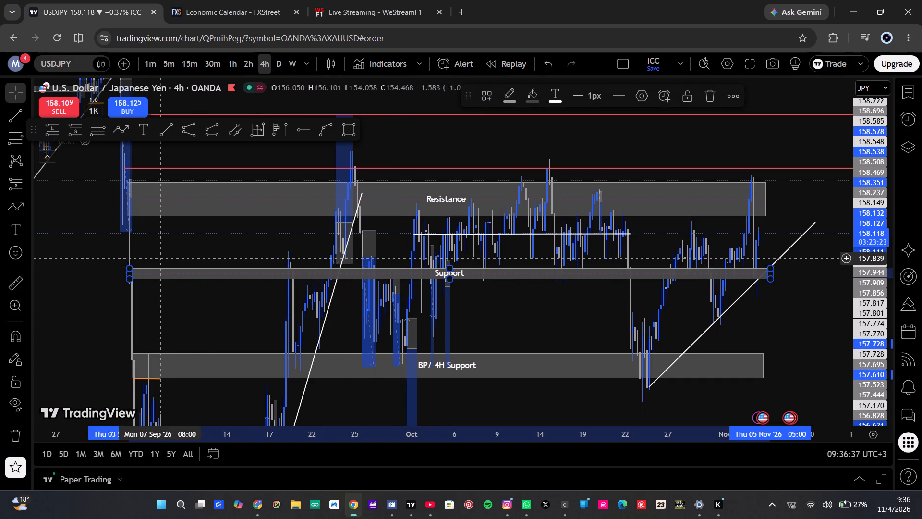
pyautogui.click(160, 258)
# Relabel the middle Support zone "S&R Zone".
pyautogui.moveTo(160, 258); pyautogui.dragTo(174, 259)
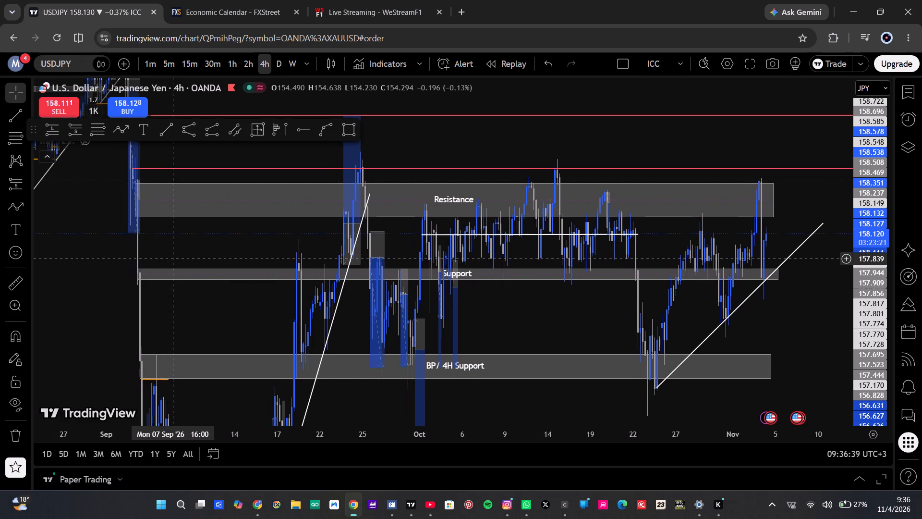
pyautogui.click(470, 272)
pyautogui.click(470, 272)
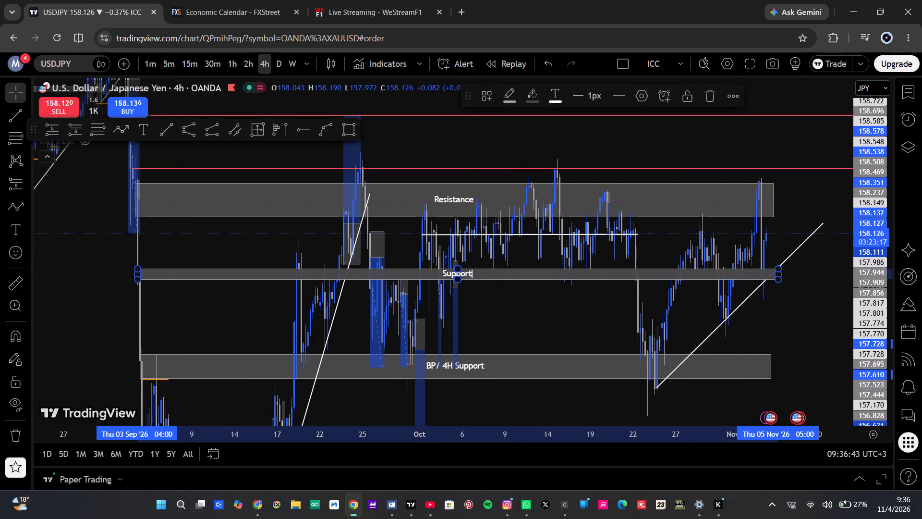
pyautogui.press('BackSpace')
pyautogui.press('BackSpace')
pyautogui.press('BackSpace')
pyautogui.press('BackSpace')
pyautogui.press('BackSpace')
pyautogui.press('BackSpace')
pyautogui.press('BackSpace')
pyautogui.press('BackSpace')
pyautogui.press('BackSpace')
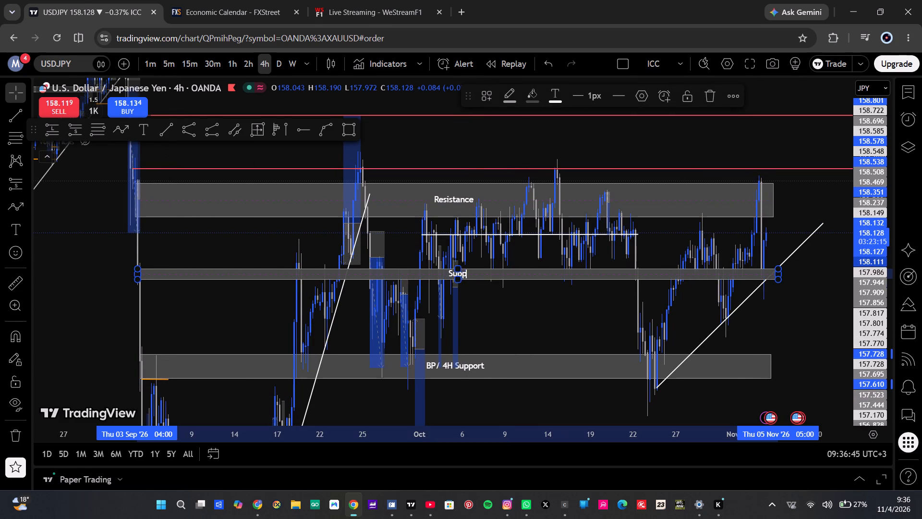
pyautogui.press('s')
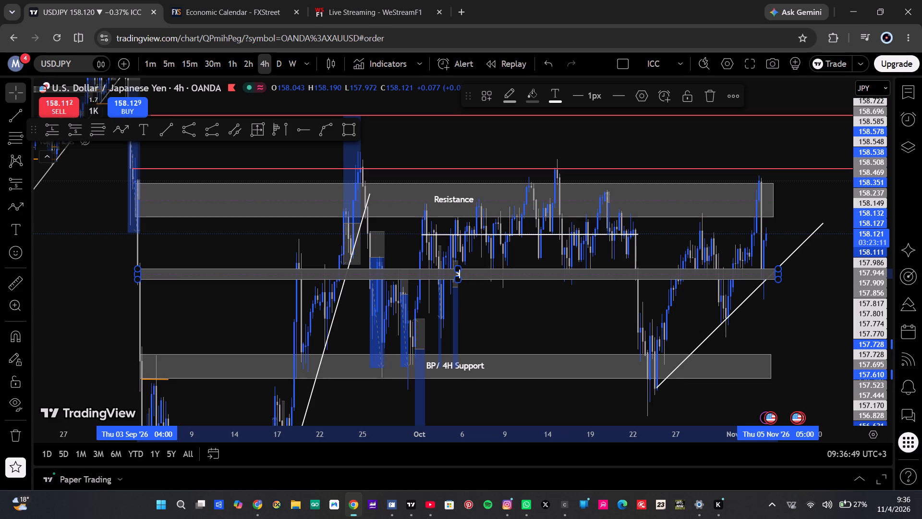
pyautogui.hotkey('shift', '&')
pyautogui.write('R Z')
pyautogui.write('one')
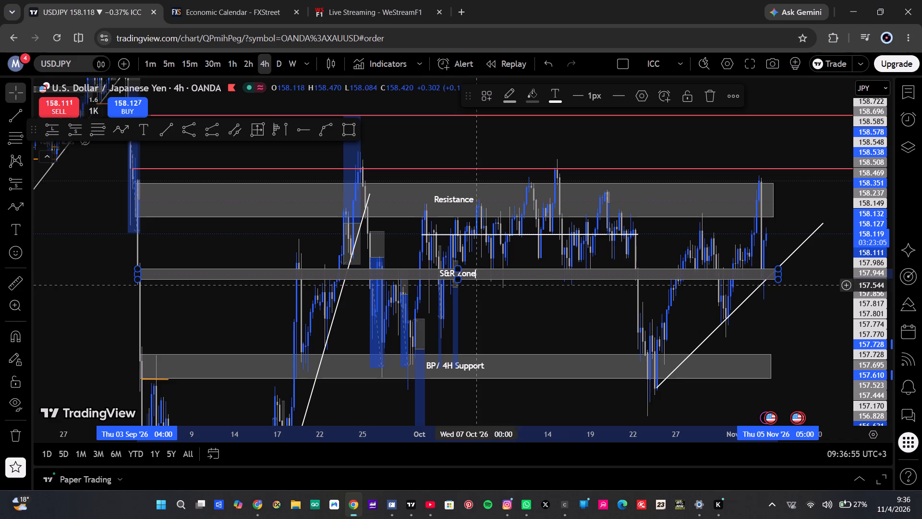
pyautogui.click(514, 300)
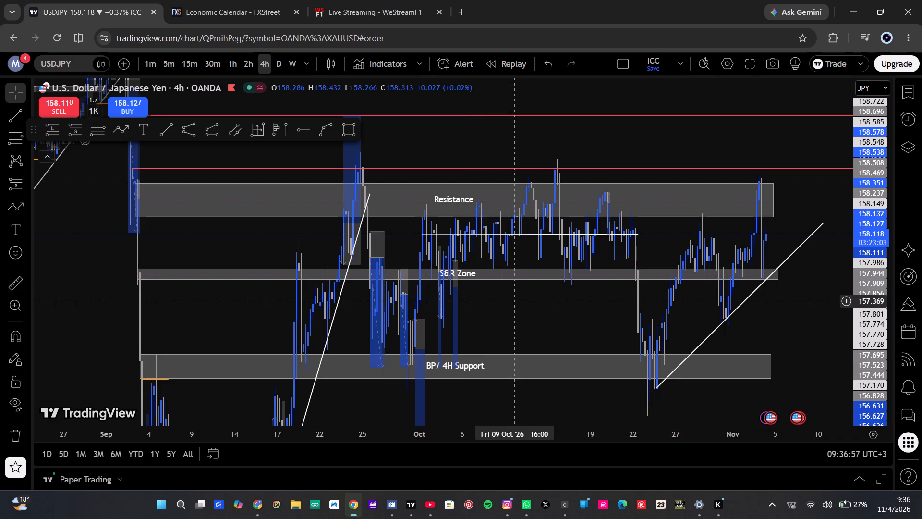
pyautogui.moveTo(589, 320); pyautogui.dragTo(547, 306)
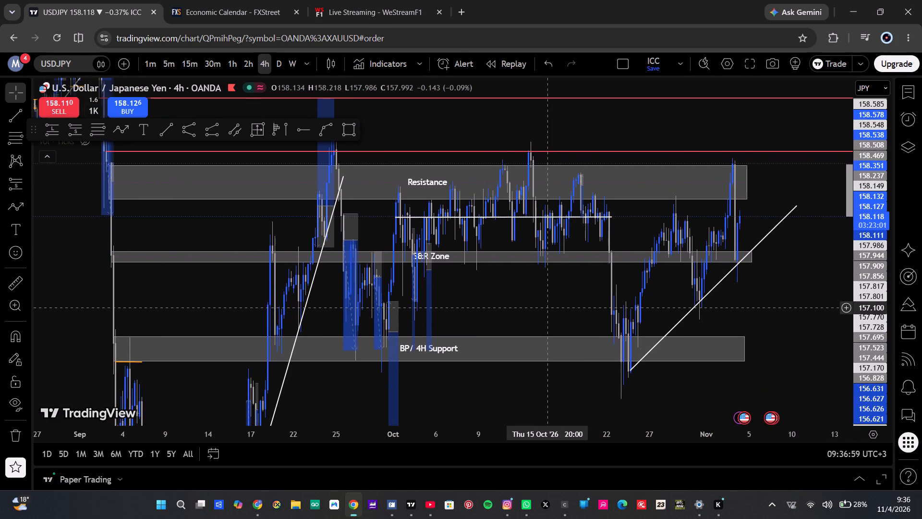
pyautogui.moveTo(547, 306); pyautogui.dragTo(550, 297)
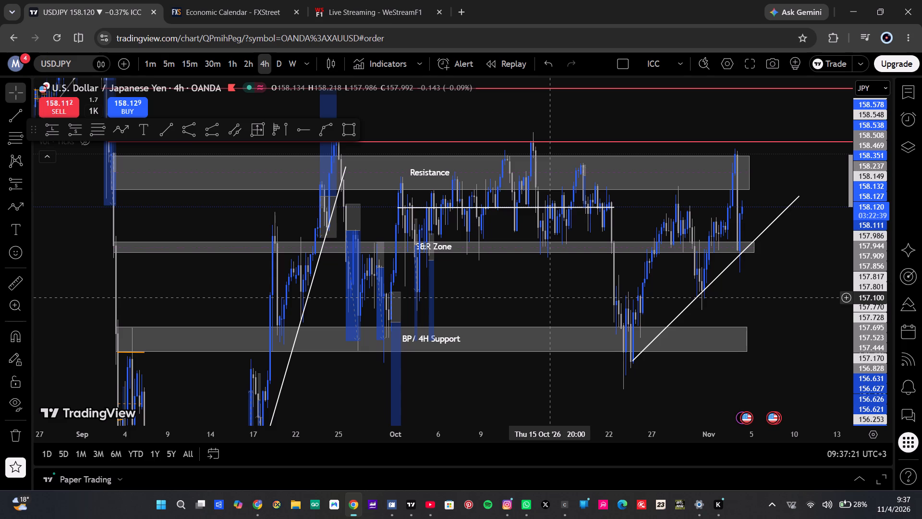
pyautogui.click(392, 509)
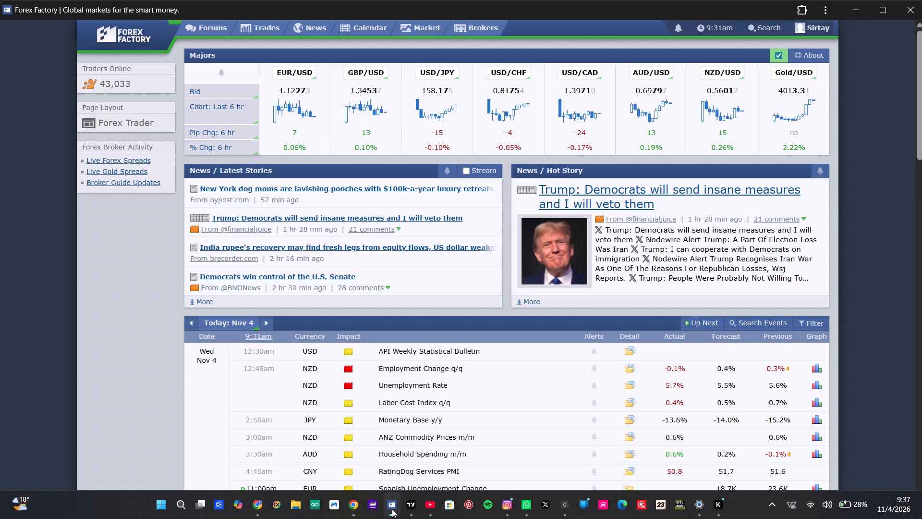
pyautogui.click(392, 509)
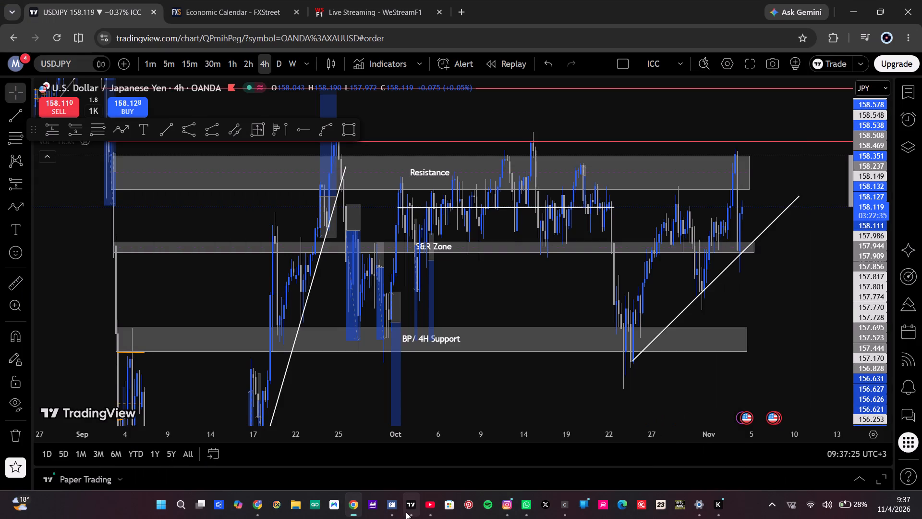
# Switch to the TradingView desktop app, examine 1-hour BTCUSD price action around the S&R Zone and 4H Support, dismiss the upgrade ad, and return to USDJPY.
pyautogui.click(406, 512)
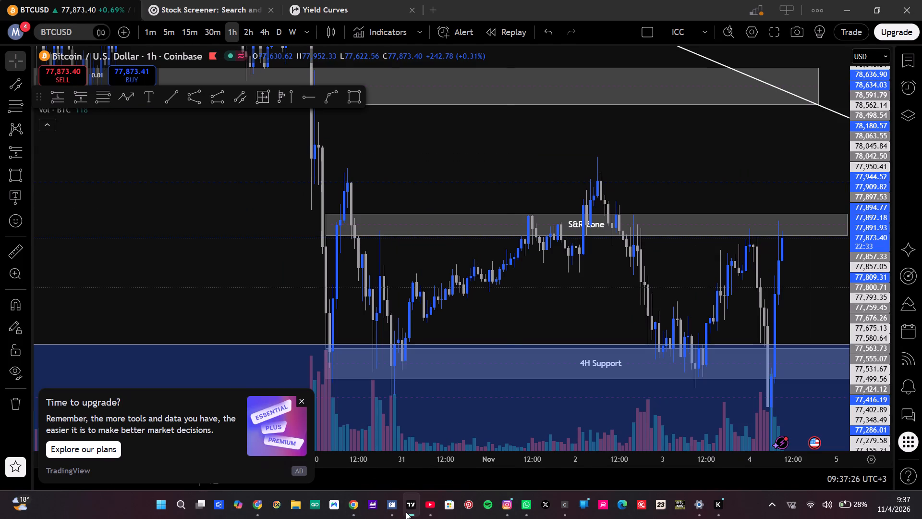
pyautogui.moveTo(551, 297); pyautogui.dragTo(492, 261)
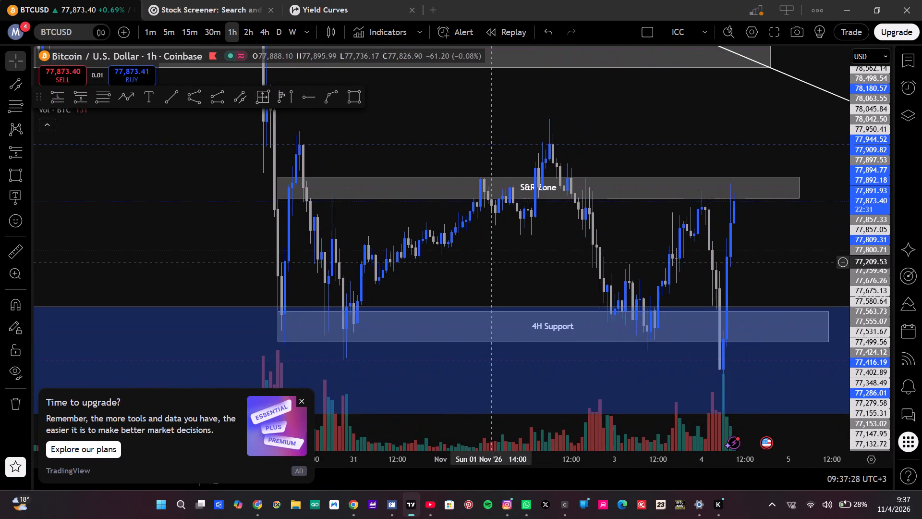
pyautogui.scroll(-2, 492, 261)
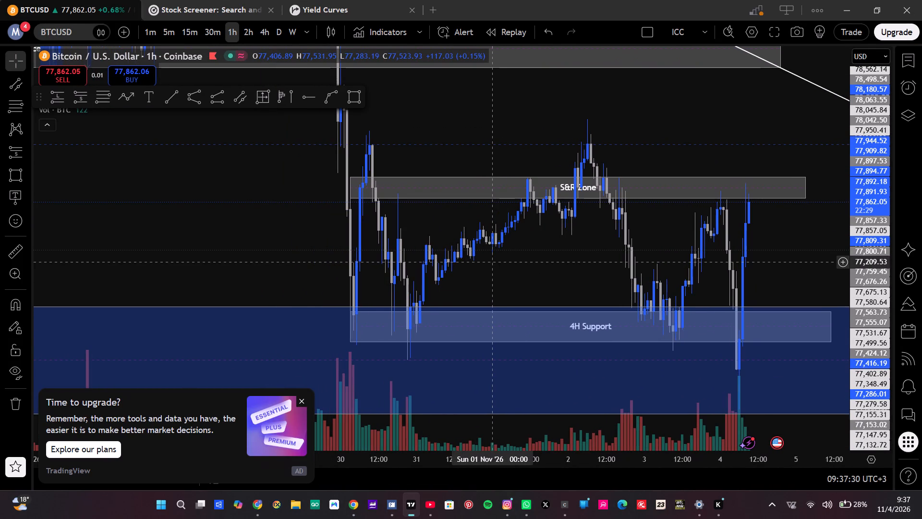
pyautogui.scroll(-2, 492, 261)
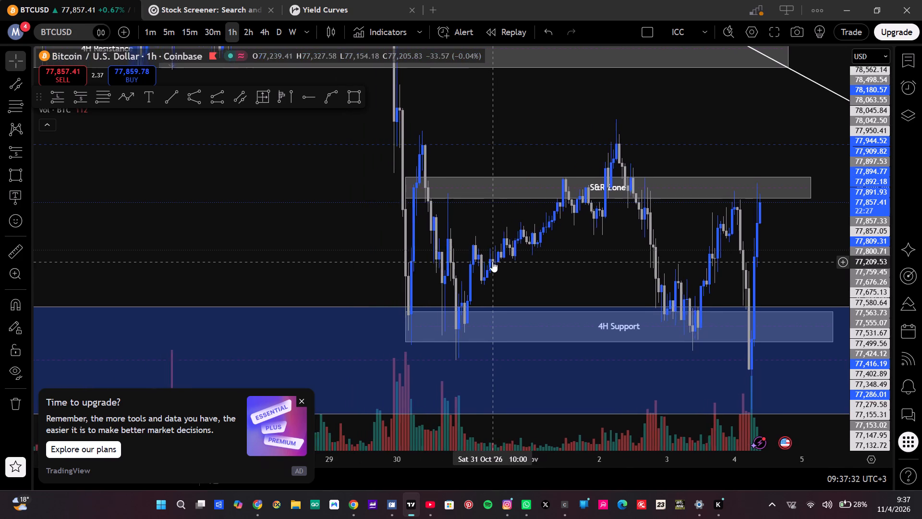
pyautogui.scroll(-2, 492, 261)
pyautogui.scroll(2, 492, 261)
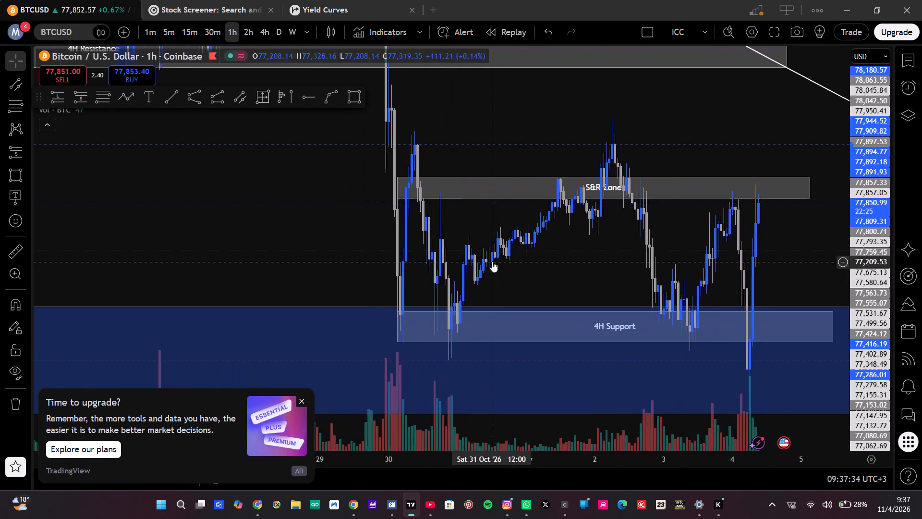
pyautogui.scroll(1, 492, 261)
pyautogui.moveTo(550, 267); pyautogui.dragTo(539, 287)
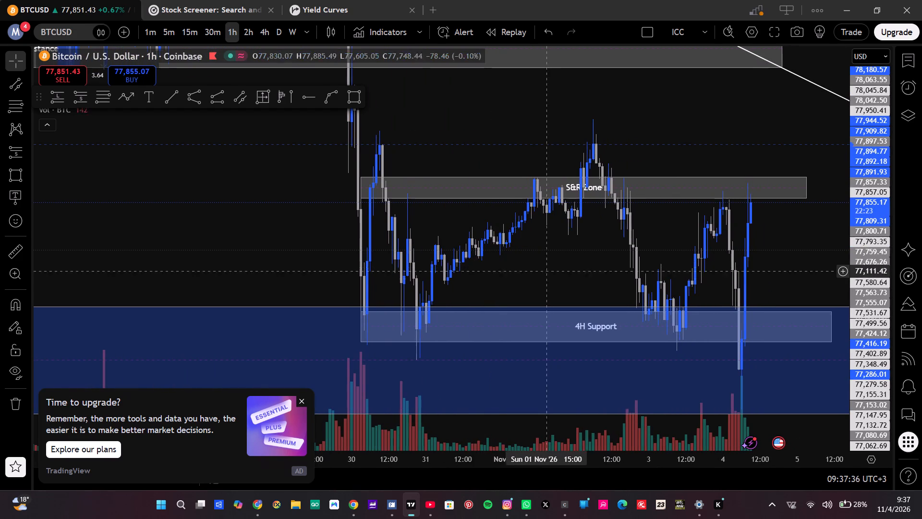
pyautogui.moveTo(539, 287); pyautogui.dragTo(512, 355)
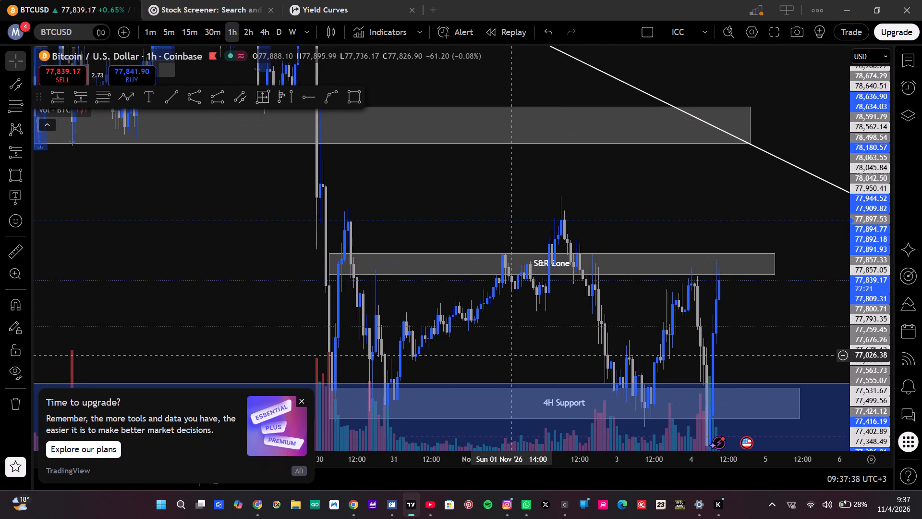
pyautogui.moveTo(512, 355); pyautogui.dragTo(500, 298)
pyautogui.moveTo(500, 298); pyautogui.dragTo(535, 295)
pyautogui.click(302, 398)
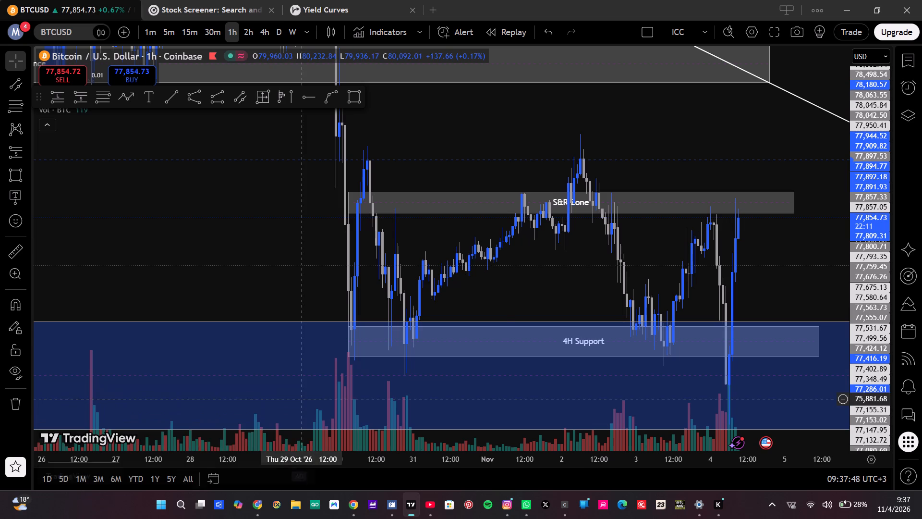
pyautogui.click(410, 508)
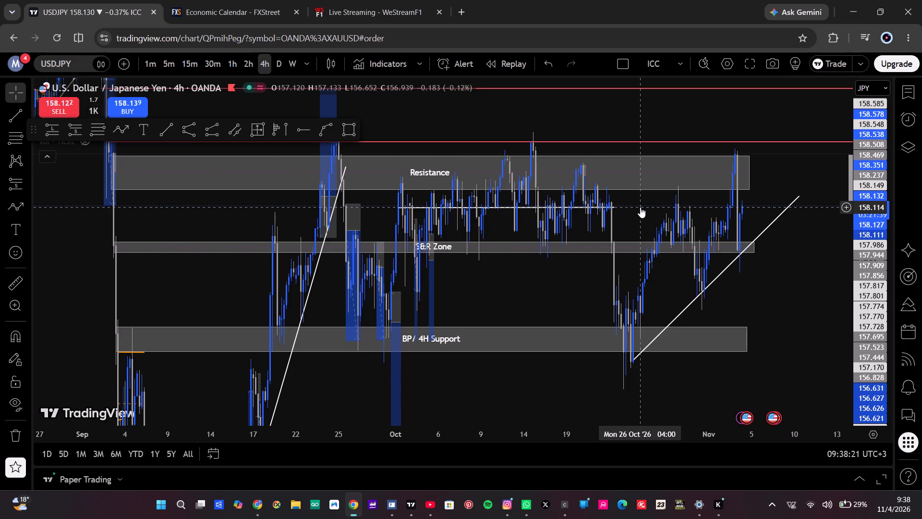
# Delete the ascending trend line that starts at the 23 October low on the 4-hour USDJPY chart.
pyautogui.click(769, 223)
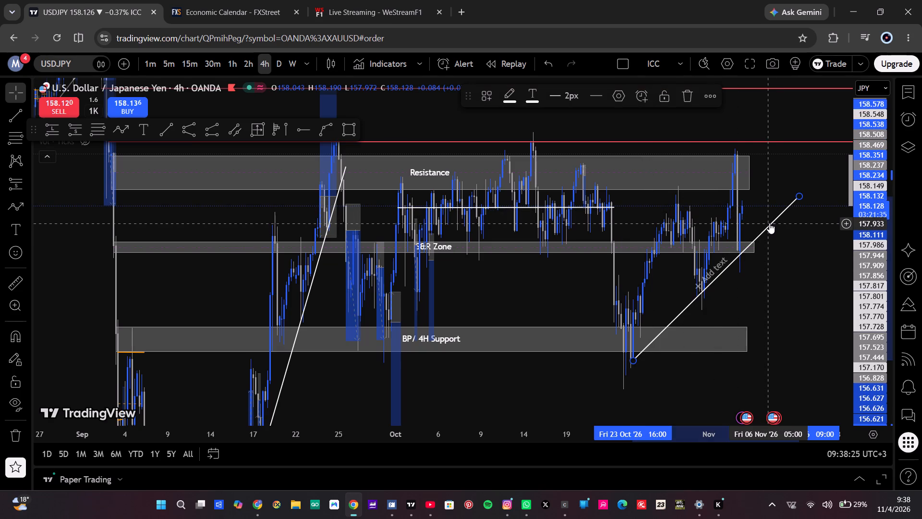
pyautogui.press('Delete')
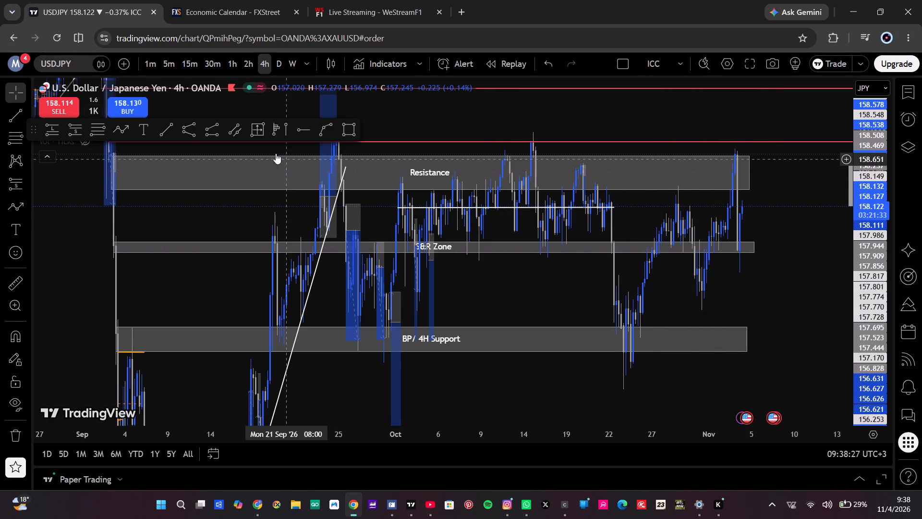
# Draw an ascending parallel channel from 23 October at about 156.395 to 10 November at about 158.228, its upper line starting near 157.586 and following the highs.
pyautogui.click(237, 130)
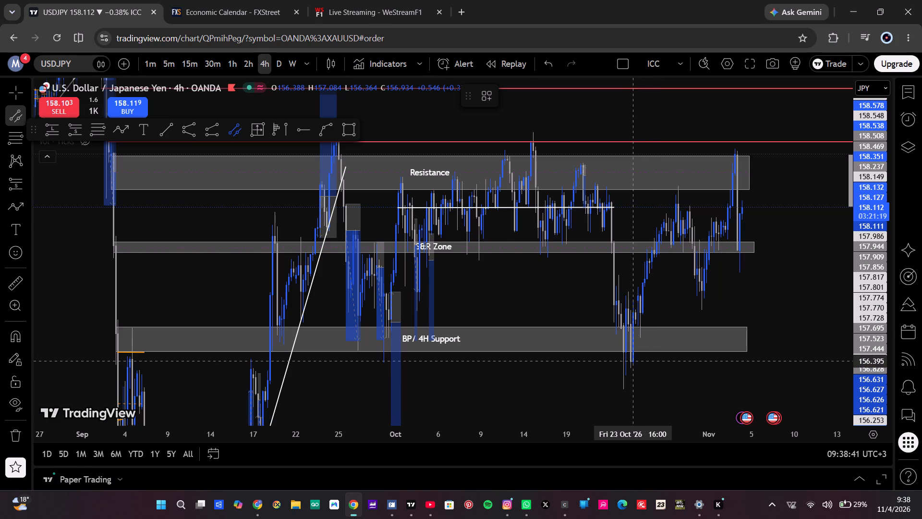
pyautogui.click(633, 360)
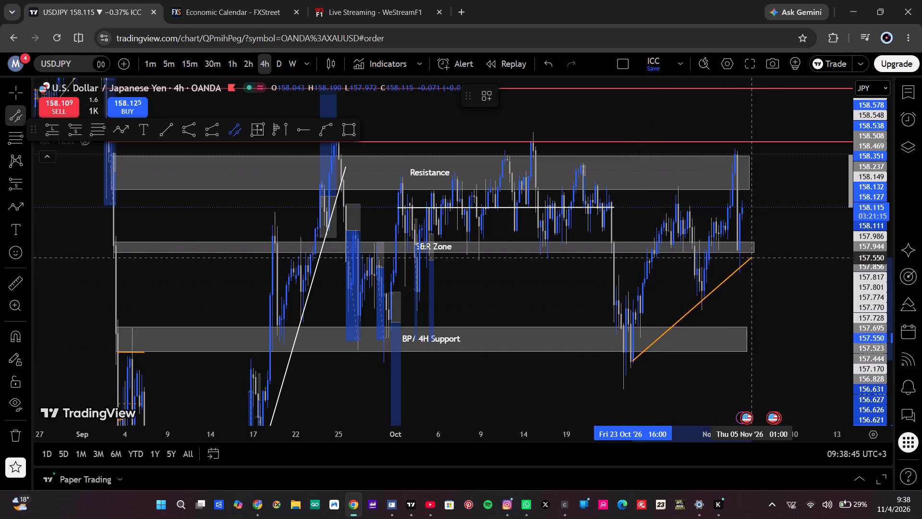
pyautogui.click(803, 197)
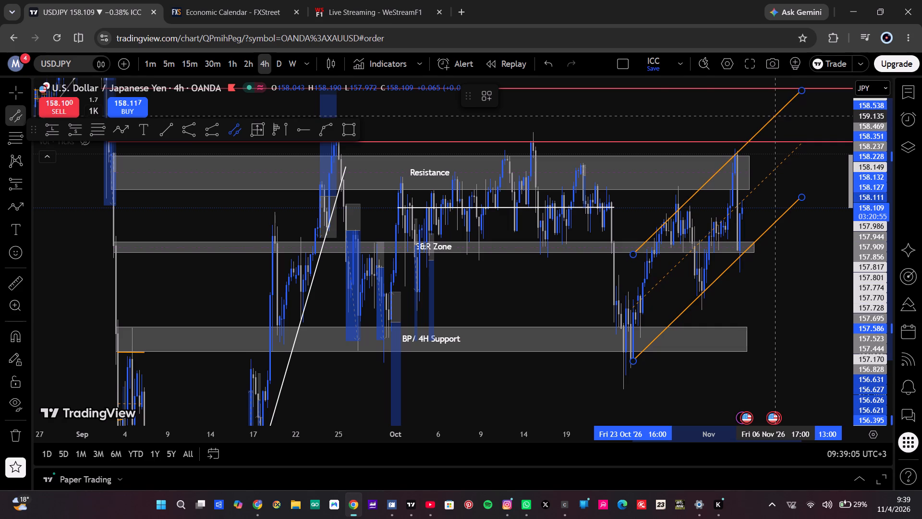
pyautogui.click(776, 116)
pyautogui.click(780, 241)
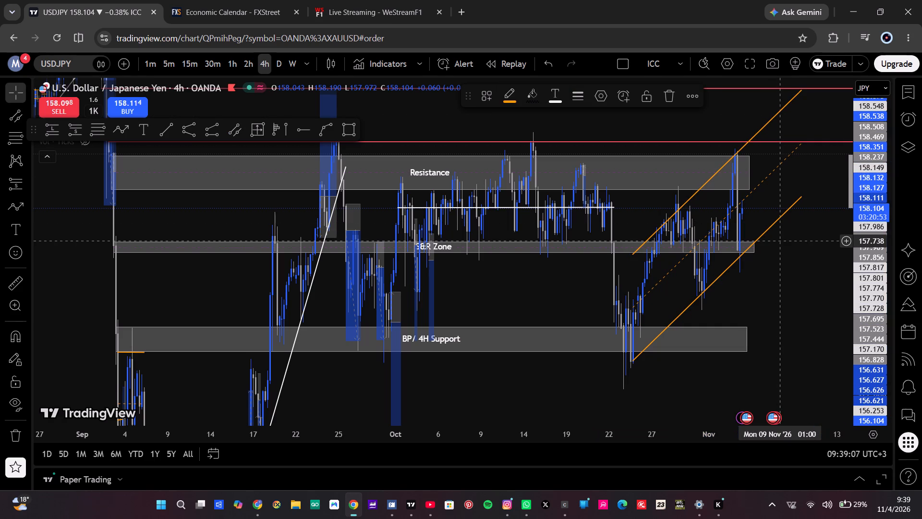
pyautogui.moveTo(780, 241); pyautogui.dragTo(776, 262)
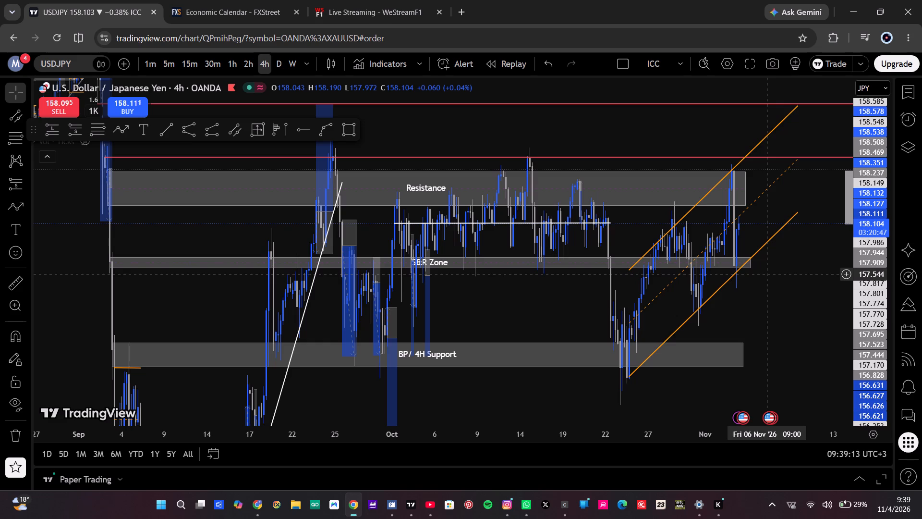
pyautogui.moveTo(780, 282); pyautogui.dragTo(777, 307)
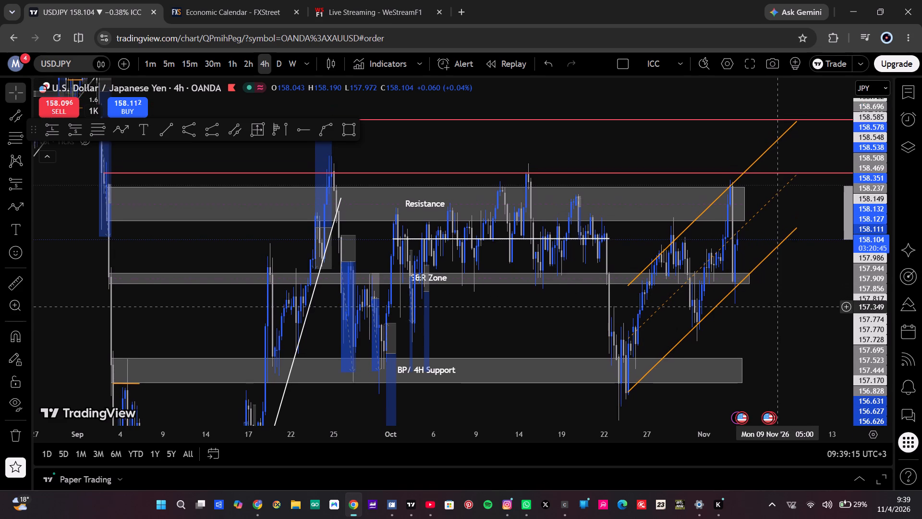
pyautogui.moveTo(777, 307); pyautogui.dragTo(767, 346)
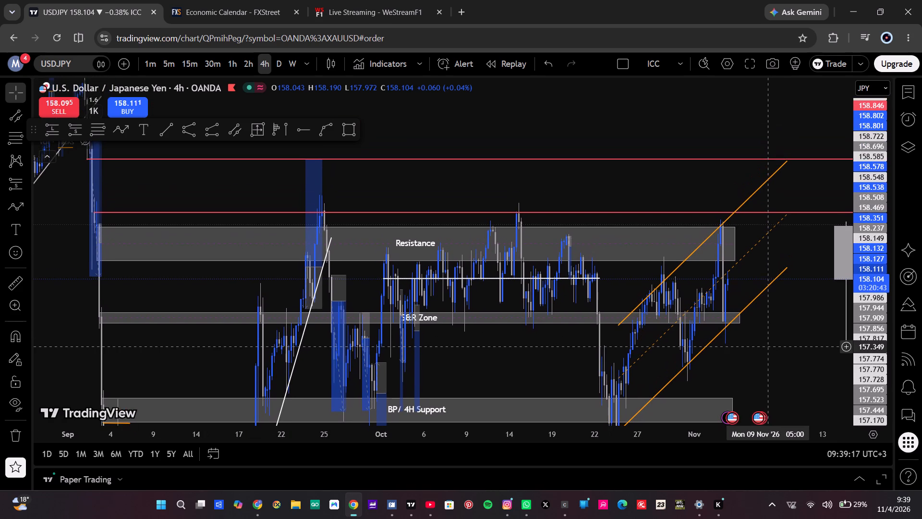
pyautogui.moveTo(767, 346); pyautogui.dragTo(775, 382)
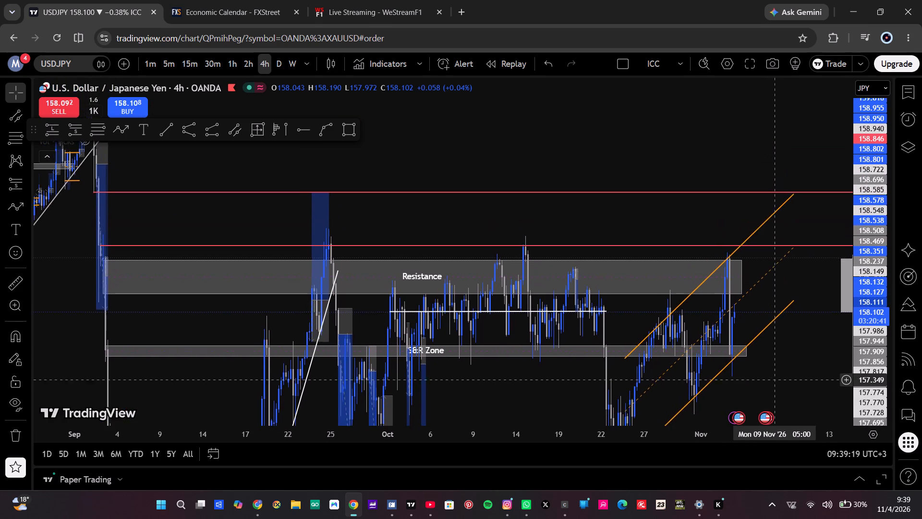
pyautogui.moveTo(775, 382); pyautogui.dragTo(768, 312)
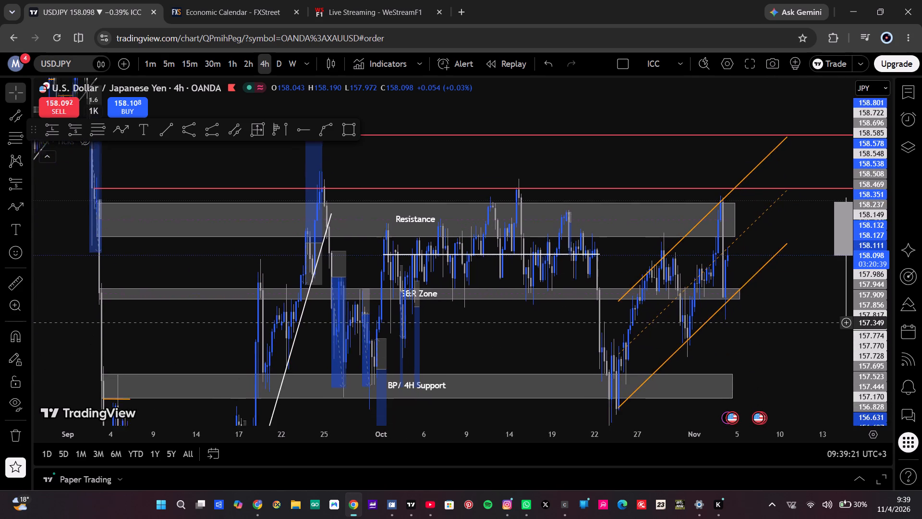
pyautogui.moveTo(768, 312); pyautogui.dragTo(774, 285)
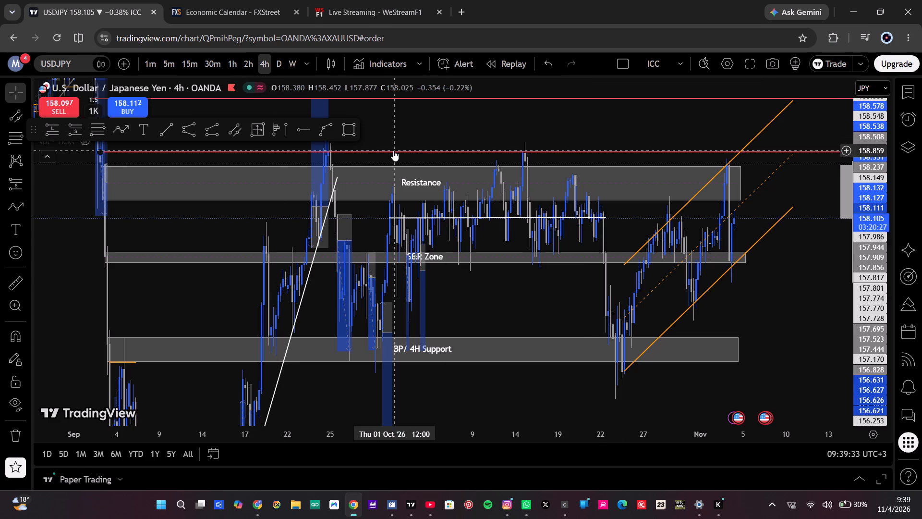
# Switch from USDJPY to the US10Y yield chart and examine its 4-hour price action from September to early November.
pyautogui.press('Up')
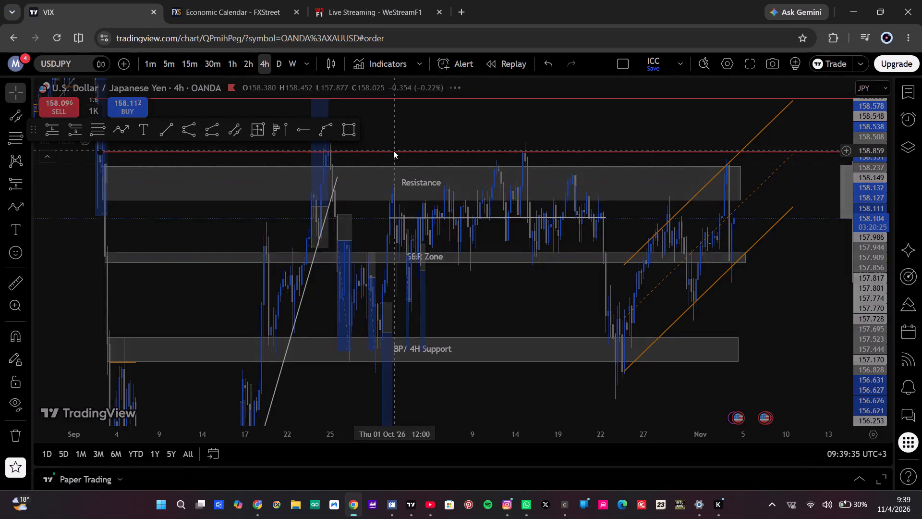
pyautogui.press('Up')
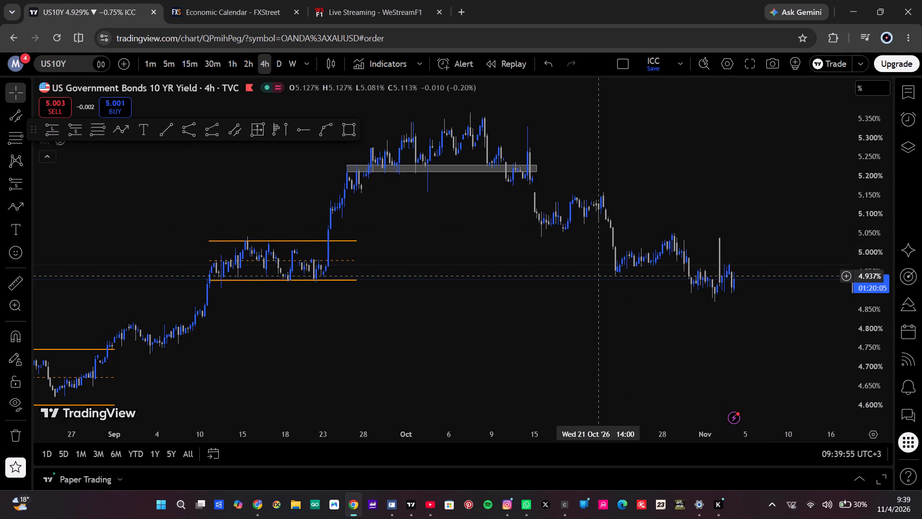
pyautogui.moveTo(598, 276); pyautogui.dragTo(783, 260)
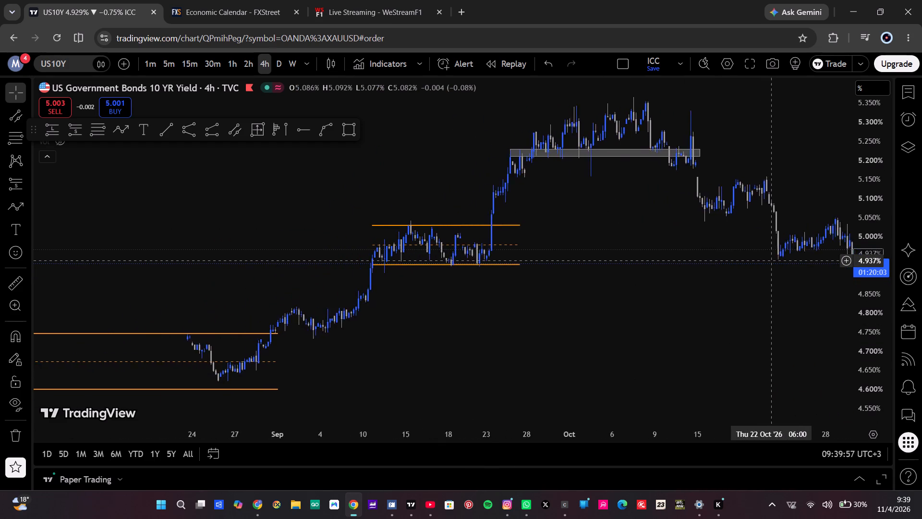
pyautogui.moveTo(783, 260); pyautogui.dragTo(846, 260)
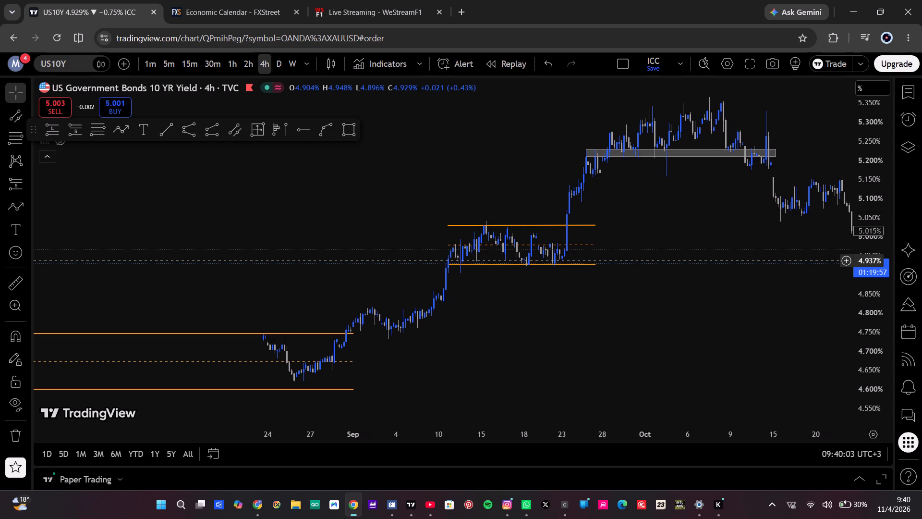
pyautogui.moveTo(846, 260); pyautogui.dragTo(788, 268)
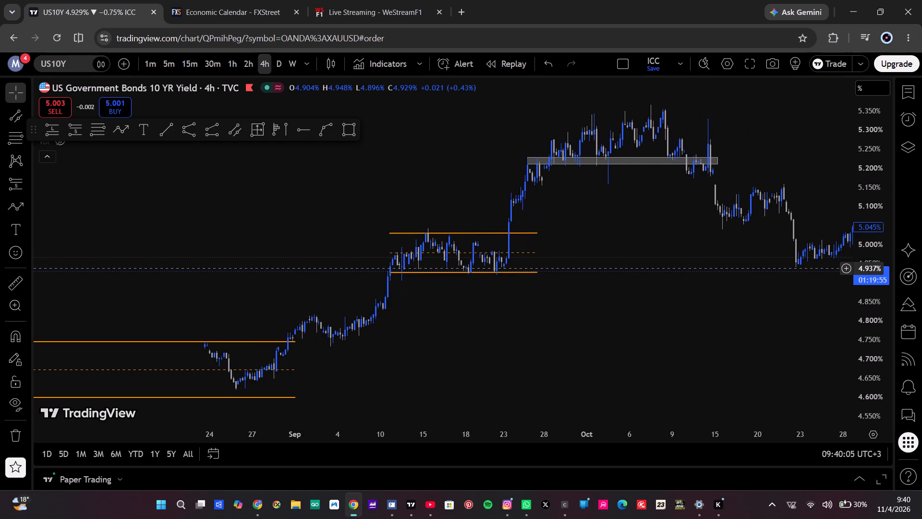
pyautogui.moveTo(788, 268); pyautogui.dragTo(743, 264)
pyautogui.moveTo(743, 264); pyautogui.dragTo(667, 277)
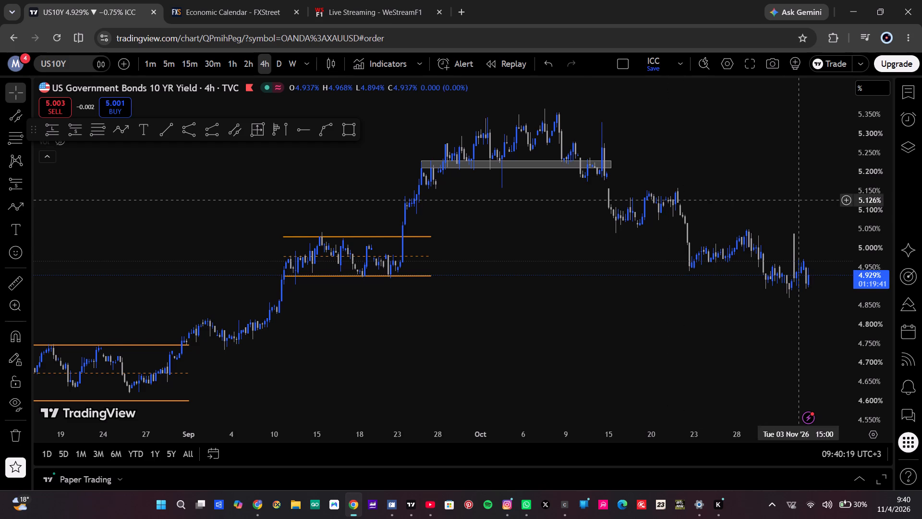
# Look back through the 4-hour US10Y history to May, examining the September and August consolidation ranges and the earlier rise.
pyautogui.moveTo(487, 344); pyautogui.dragTo(759, 244)
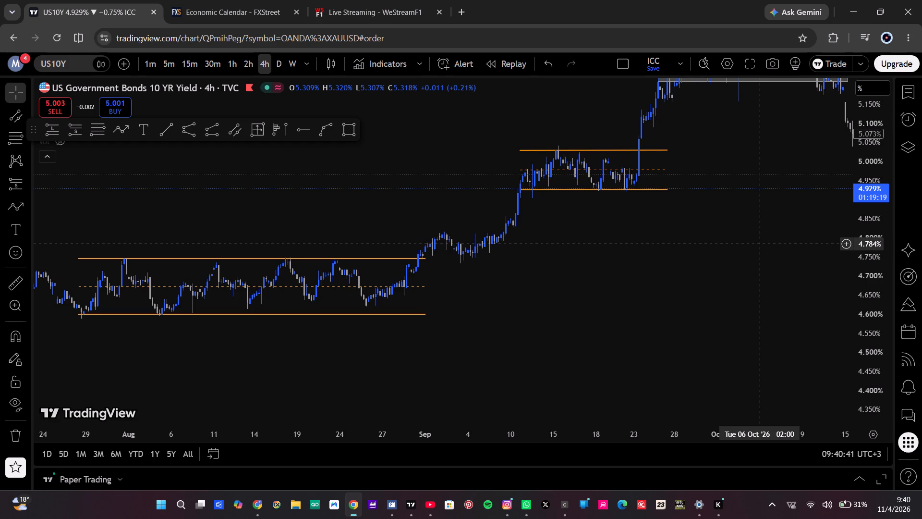
pyautogui.moveTo(687, 261); pyautogui.dragTo(857, 269)
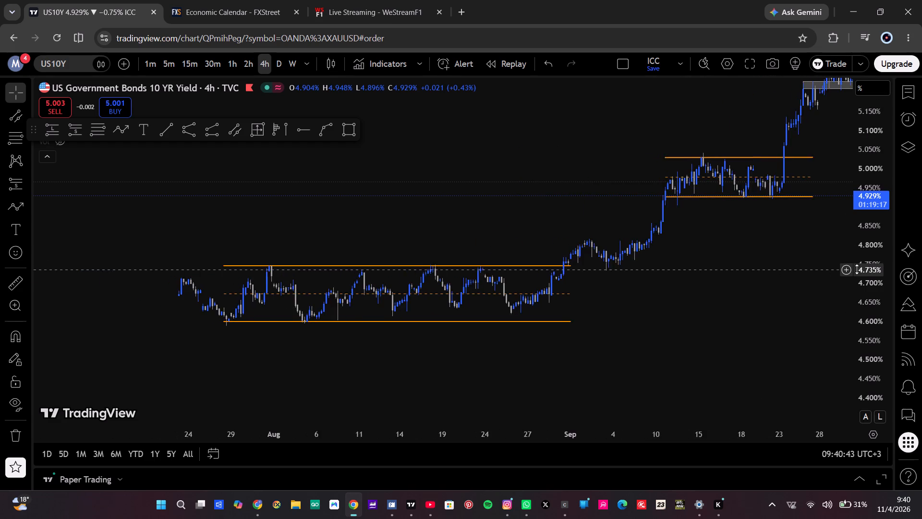
pyautogui.moveTo(857, 269); pyautogui.dragTo(862, 269)
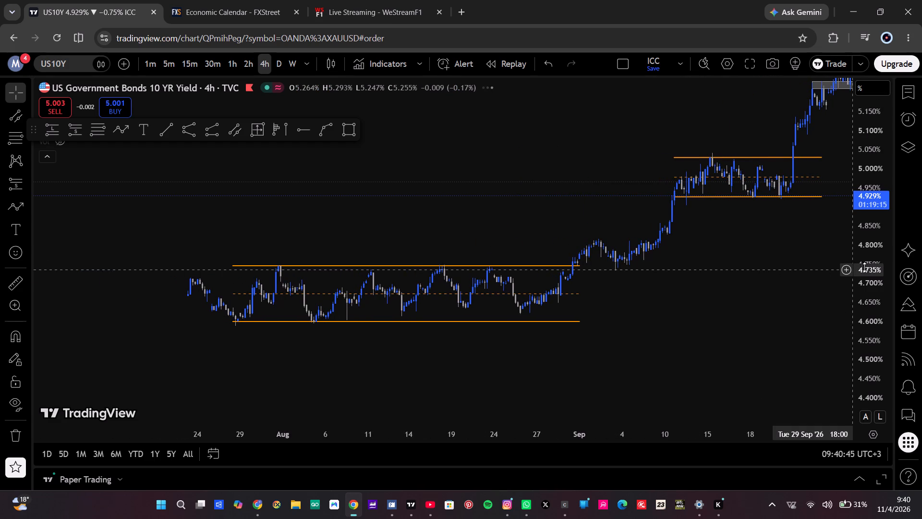
pyautogui.scroll(5, 868, 269)
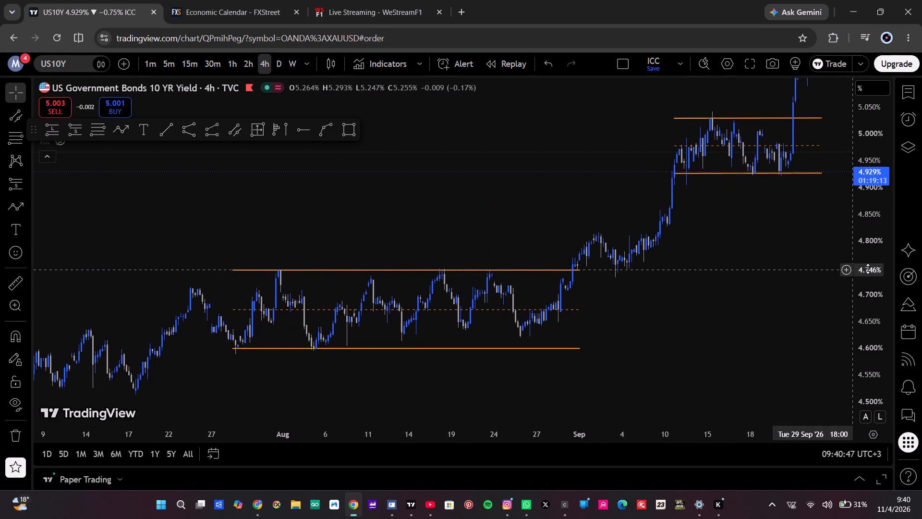
pyautogui.scroll(1, 868, 269)
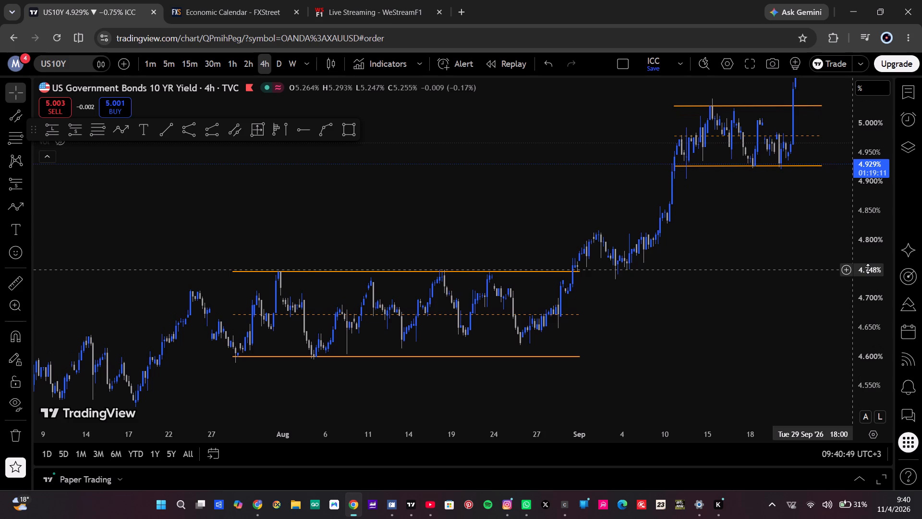
pyautogui.moveTo(665, 365); pyautogui.dragTo(836, 236)
pyautogui.moveTo(567, 332); pyautogui.dragTo(767, 272)
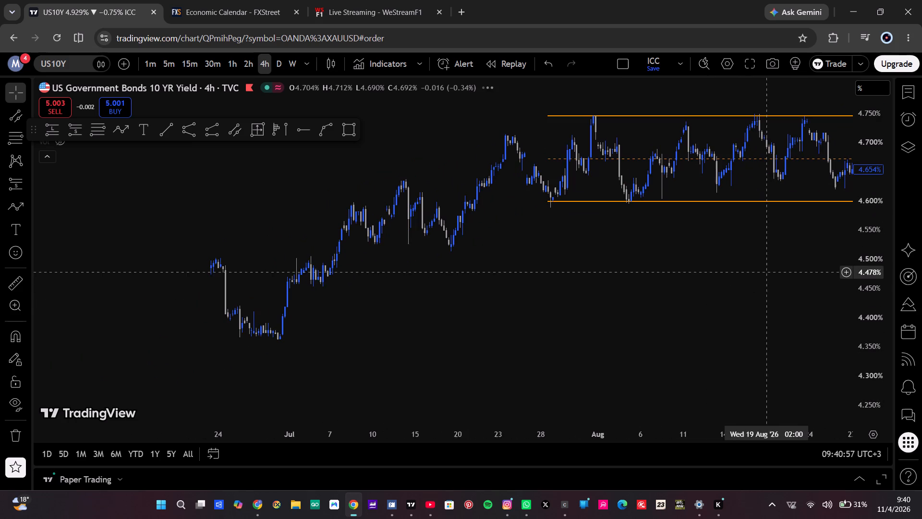
pyautogui.moveTo(449, 307); pyautogui.dragTo(670, 308)
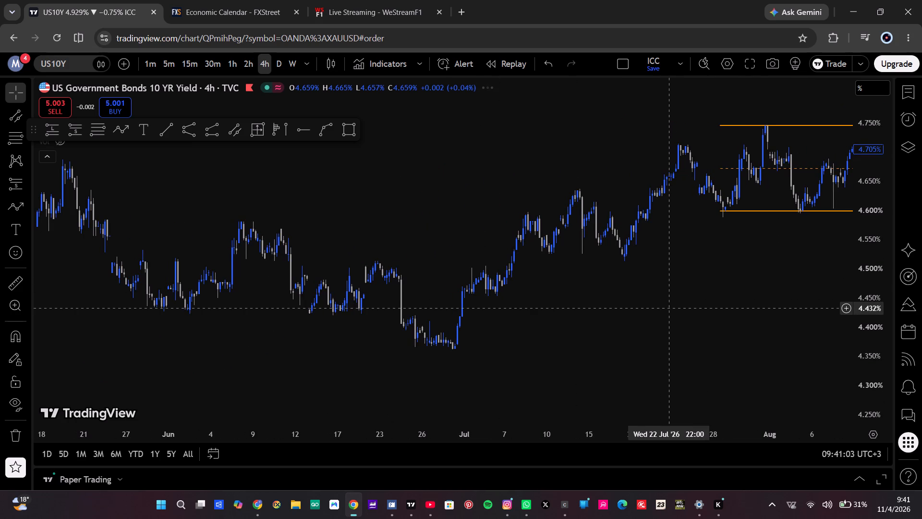
# Follow the US10Y 4-hour price action forward from the August range through the September range and grey zone to November.
pyautogui.moveTo(670, 308); pyautogui.dragTo(401, 414)
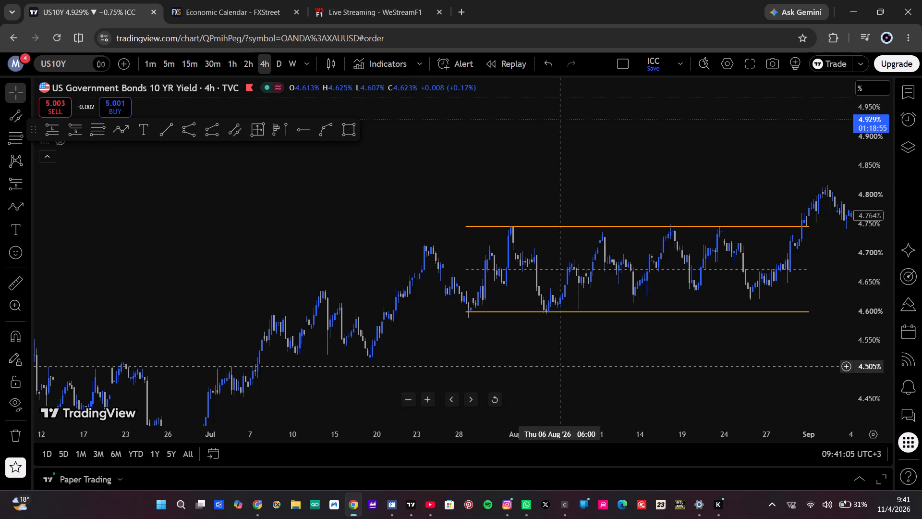
pyautogui.moveTo(655, 353); pyautogui.dragTo(532, 365)
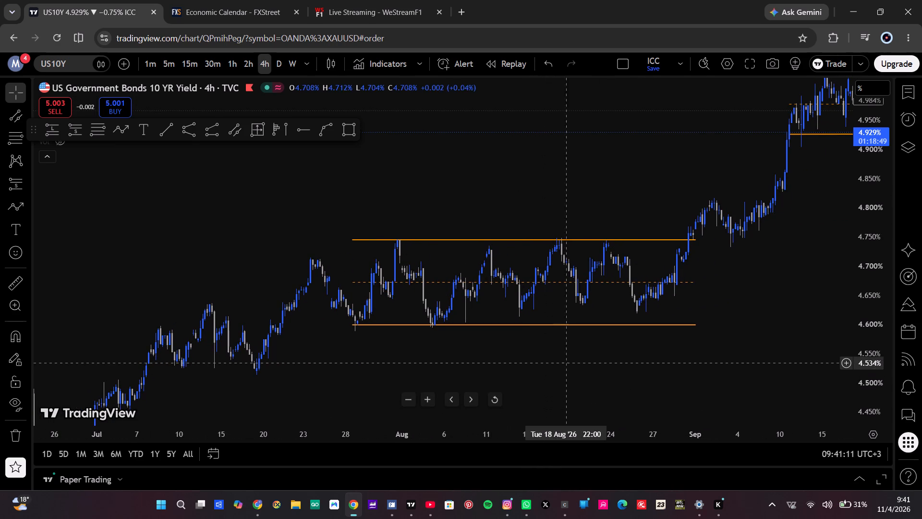
pyautogui.moveTo(685, 360); pyautogui.dragTo(497, 410)
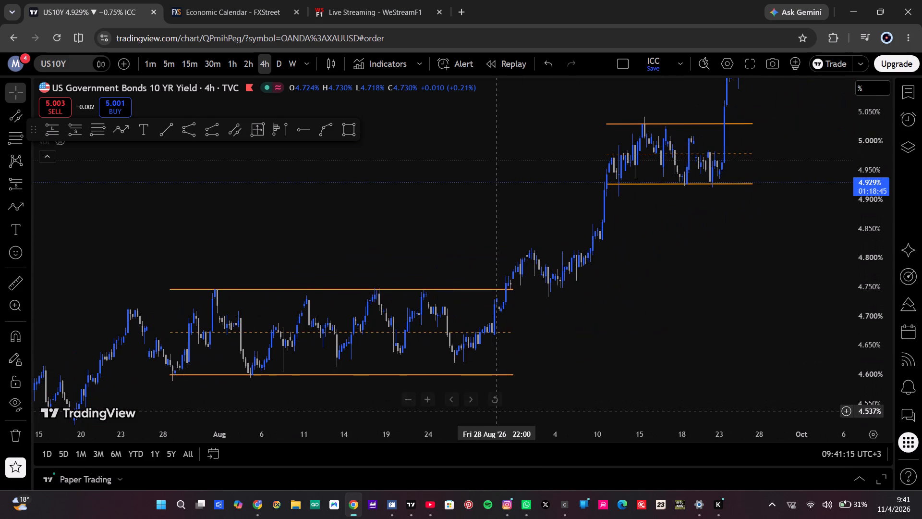
pyautogui.click(721, 344)
pyautogui.moveTo(721, 344); pyautogui.dragTo(693, 346)
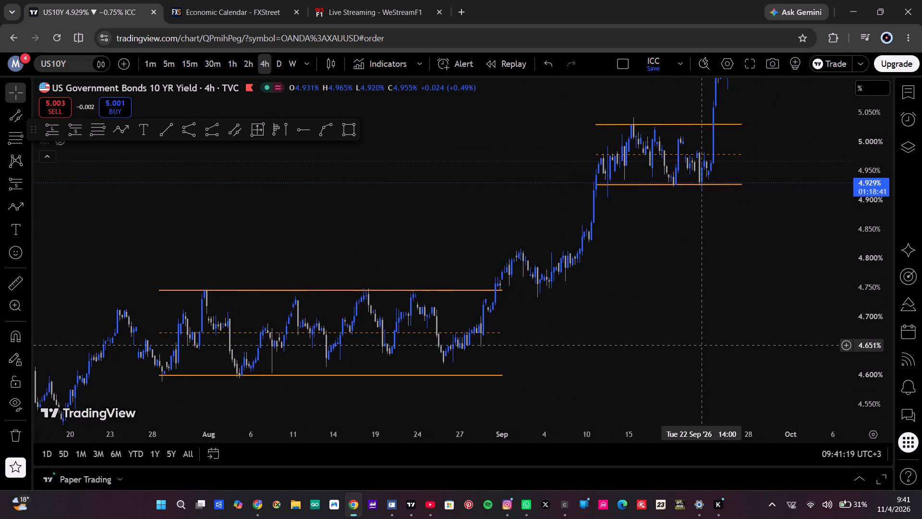
pyautogui.moveTo(693, 346); pyautogui.dragTo(597, 404)
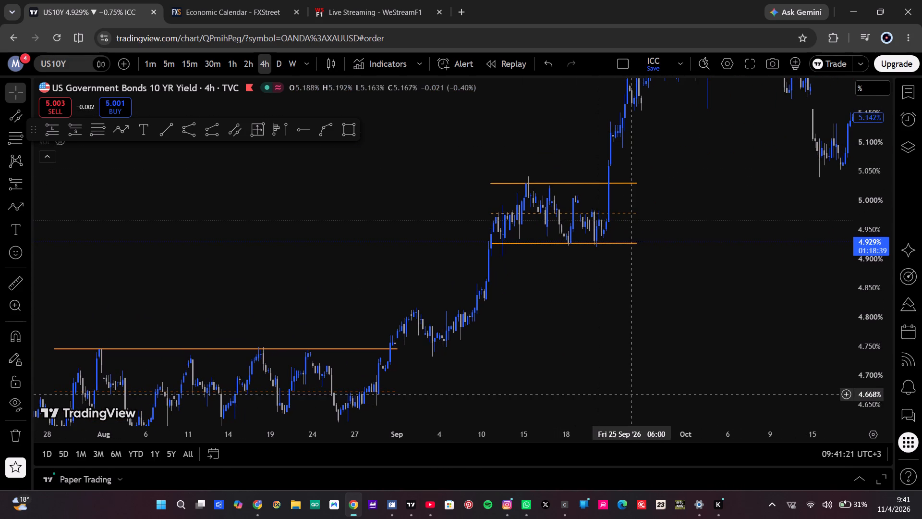
pyautogui.moveTo(726, 366); pyautogui.dragTo(613, 413)
pyautogui.moveTo(755, 371); pyautogui.dragTo(620, 378)
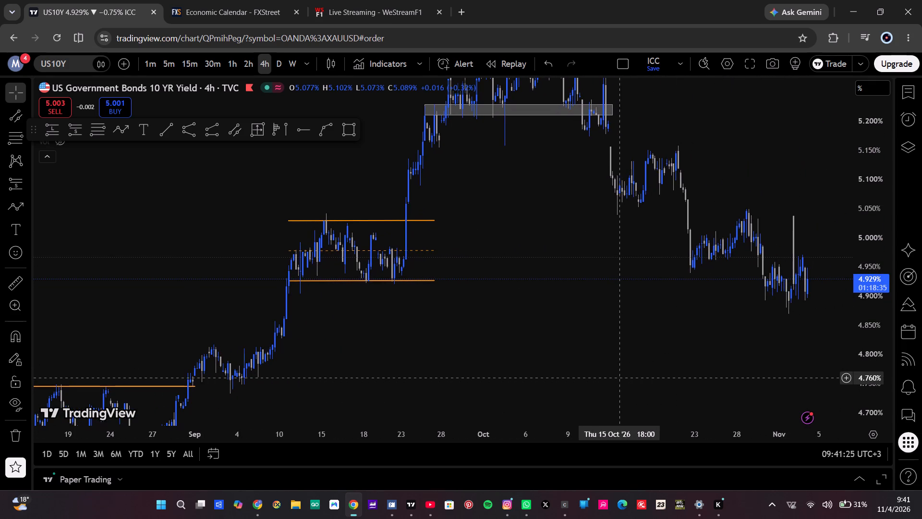
pyautogui.moveTo(667, 371); pyautogui.dragTo(572, 419)
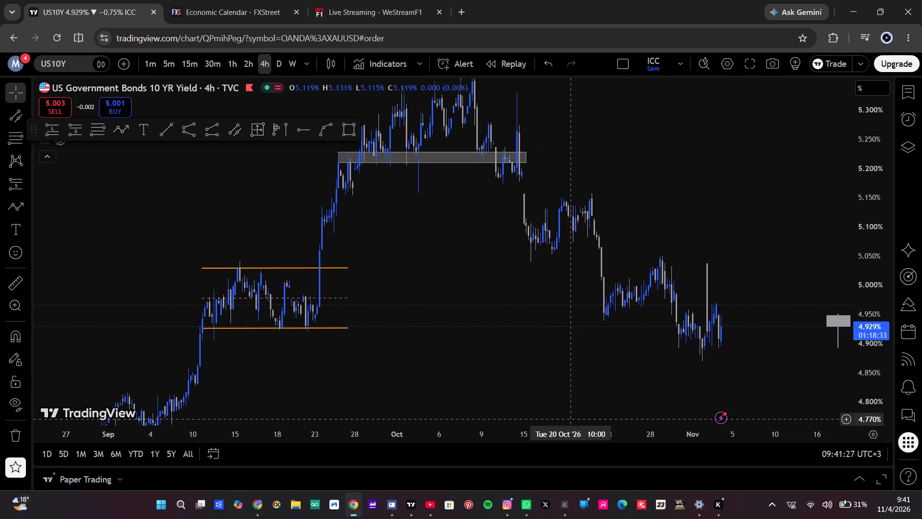
pyautogui.moveTo(657, 389); pyautogui.dragTo(661, 331)
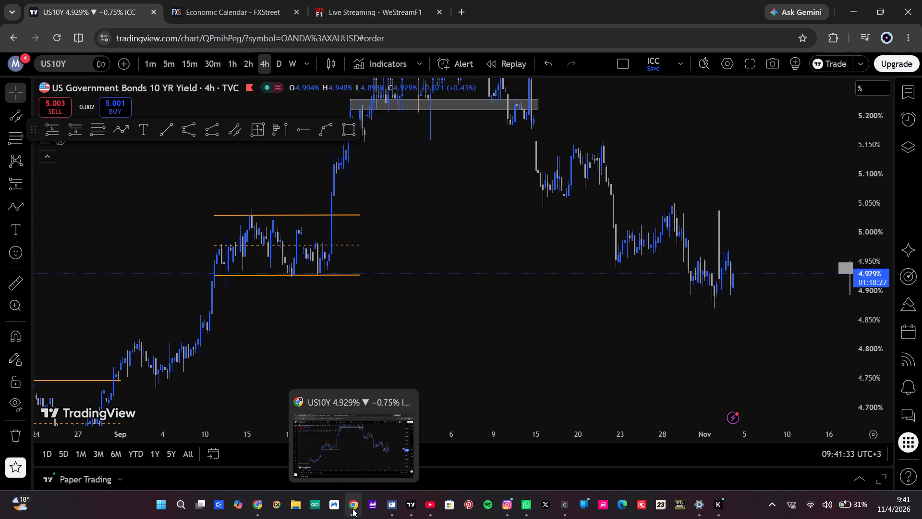
# Return through USDJPY and BTCUSD to XAUUSD and examine 4-hour price action around the descending channel, SP/H Resistance and PH level.
pyautogui.press('Down')
pyautogui.press('Down')
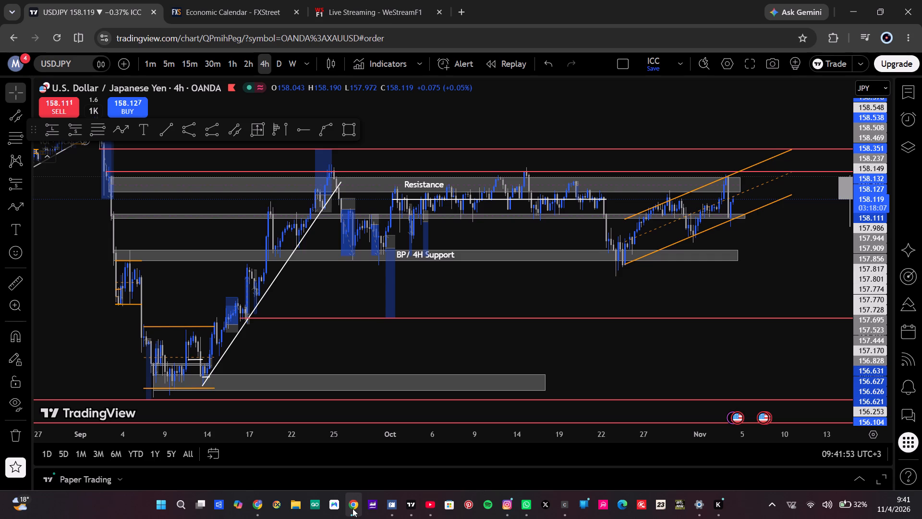
pyautogui.press('Down')
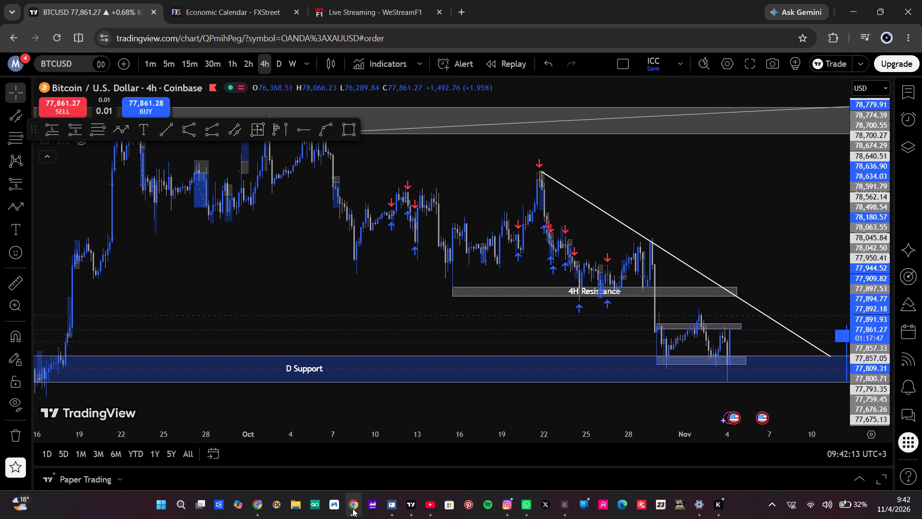
pyautogui.press('Down')
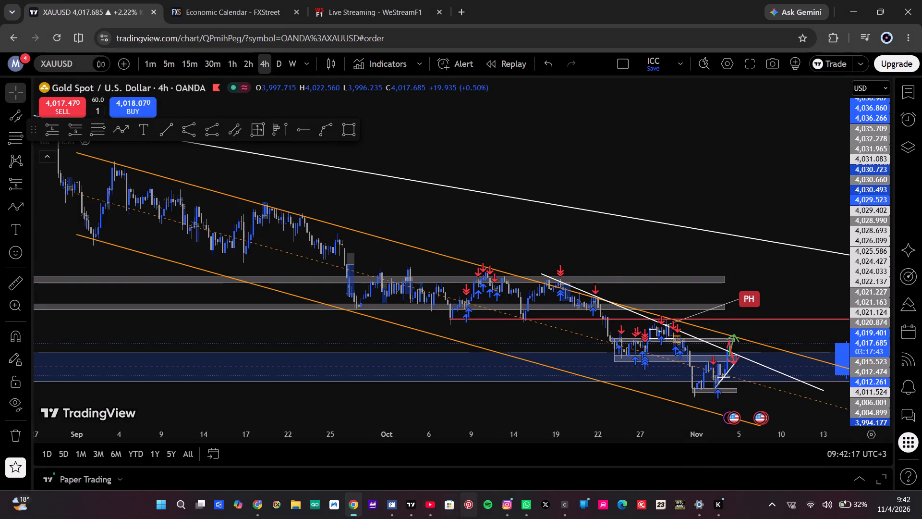
pyautogui.moveTo(763, 296); pyautogui.dragTo(762, 278)
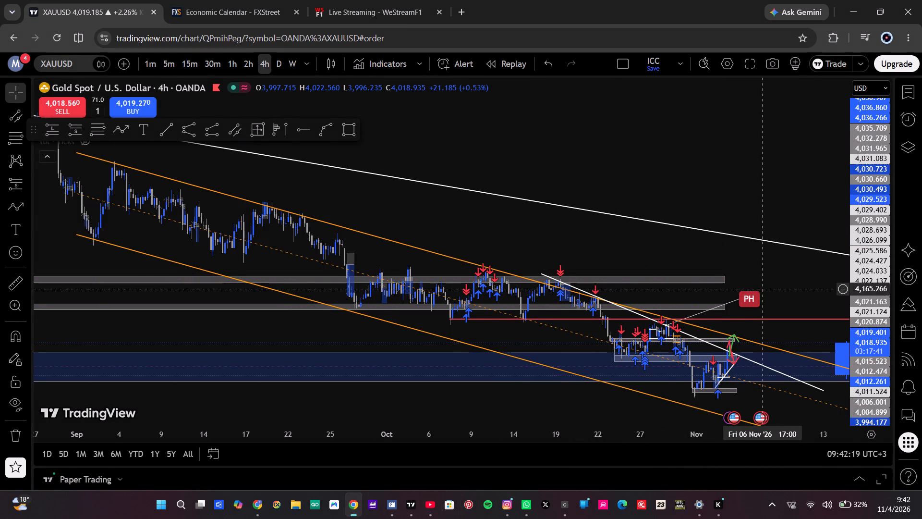
pyautogui.moveTo(762, 278); pyautogui.dragTo(741, 202)
pyautogui.scroll(4, 873, 250)
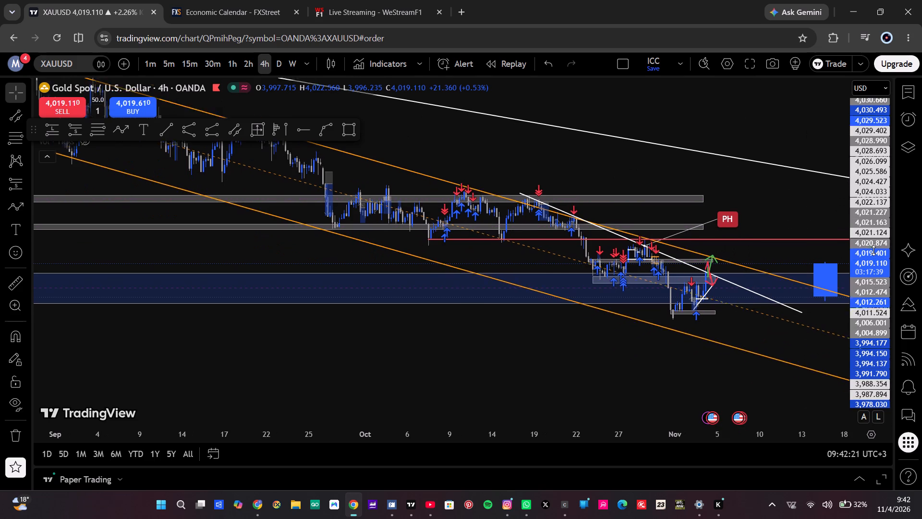
pyautogui.scroll(2, 873, 250)
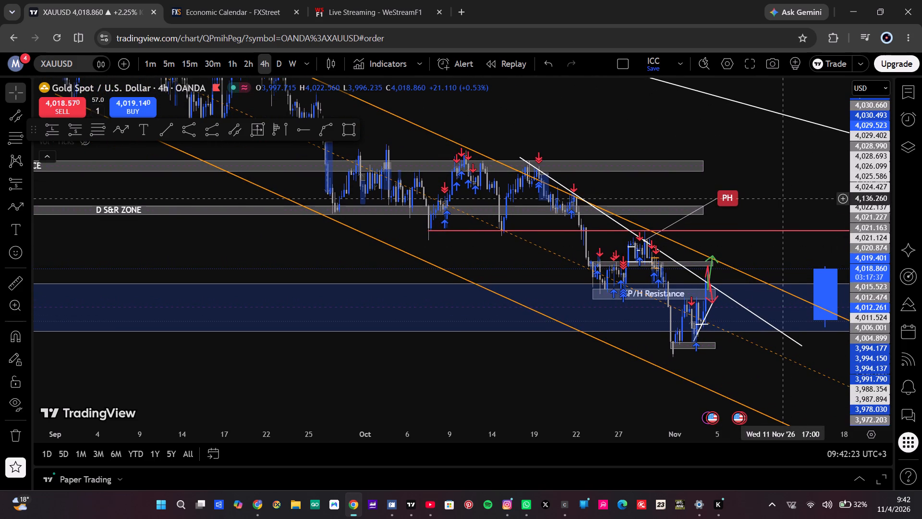
pyautogui.scroll(2, 783, 197)
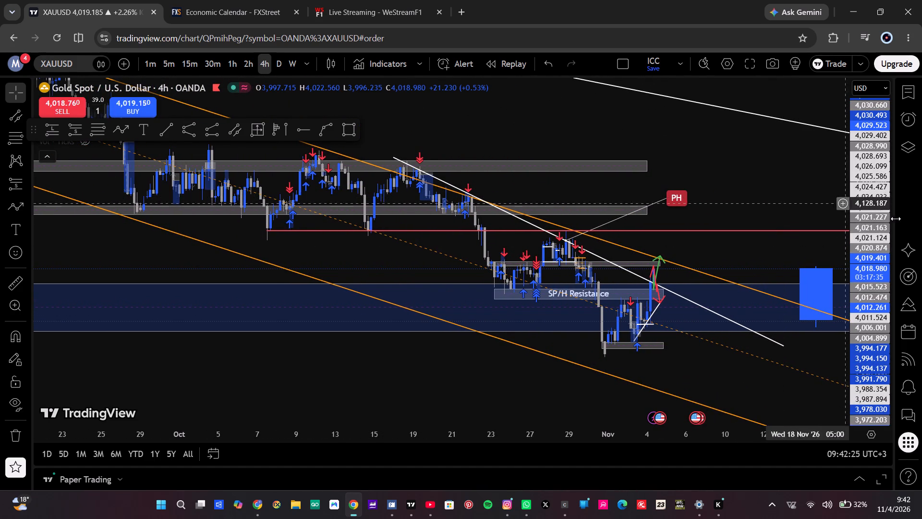
pyautogui.scroll(3, 877, 229)
pyautogui.moveTo(795, 180); pyautogui.dragTo(825, 253)
pyautogui.scroll(-1, 825, 253)
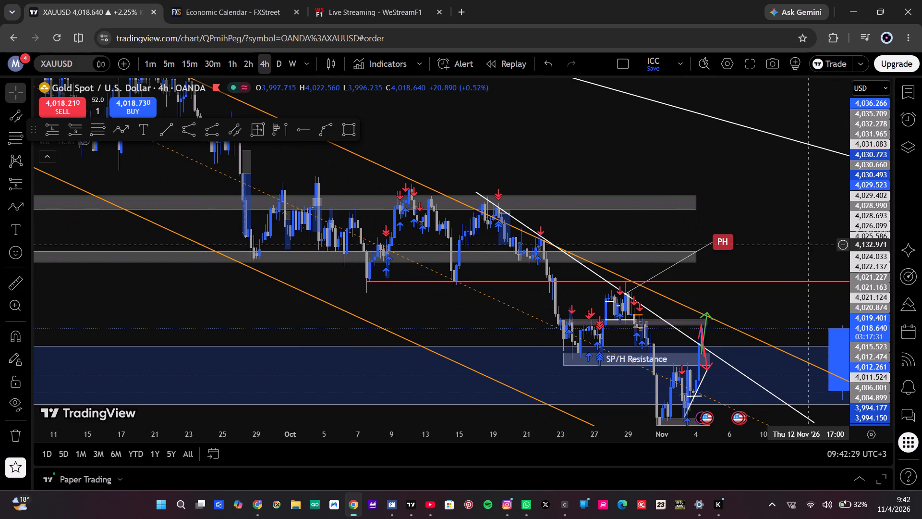
pyautogui.scroll(-2, 793, 233)
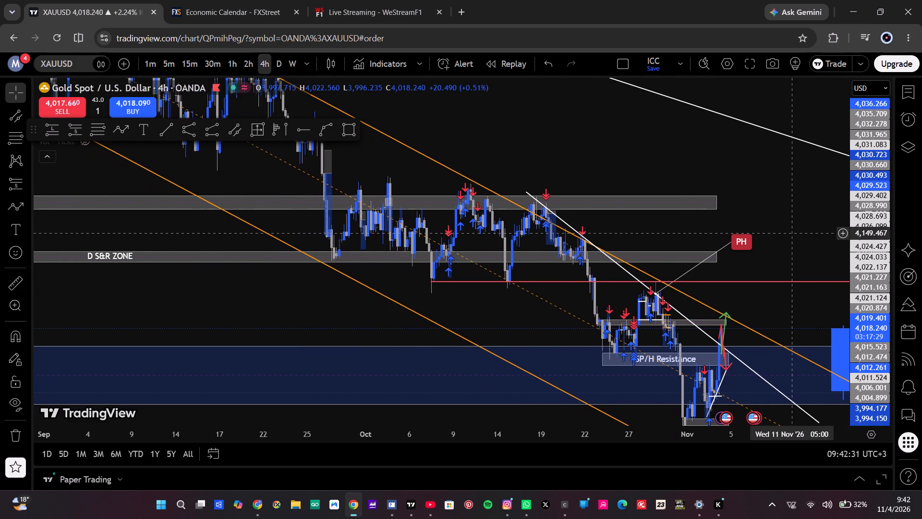
pyautogui.scroll(-2, 793, 233)
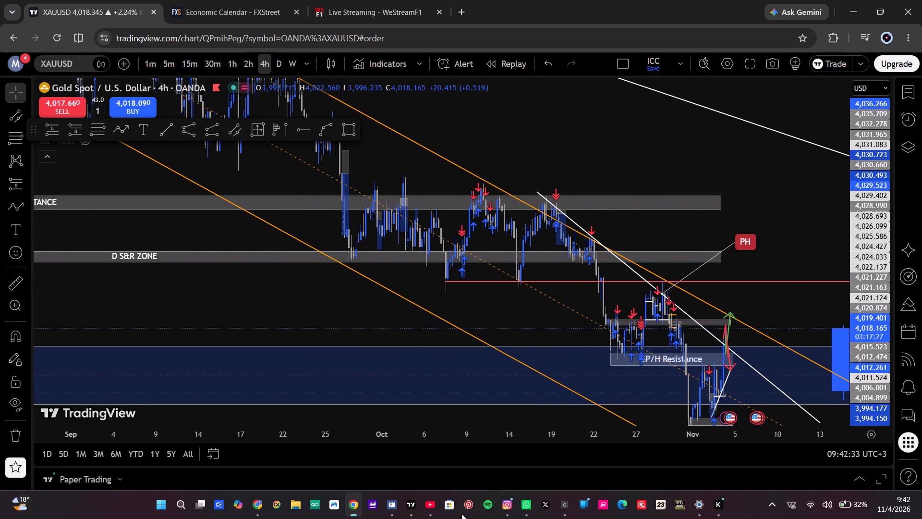
# Switch to YouTube and look through the comments and recommended videos for Drake - Janice STFU.
pyautogui.click(430, 507)
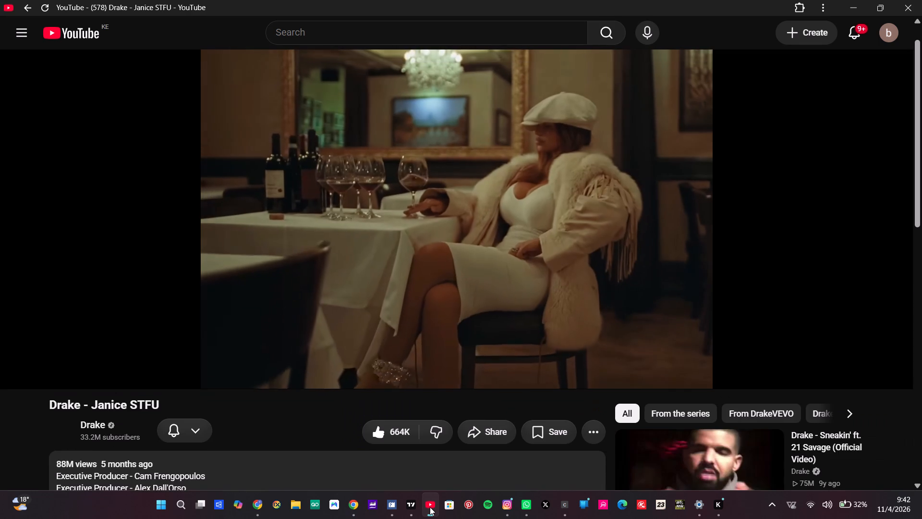
pyautogui.scroll(-3, 658, 245)
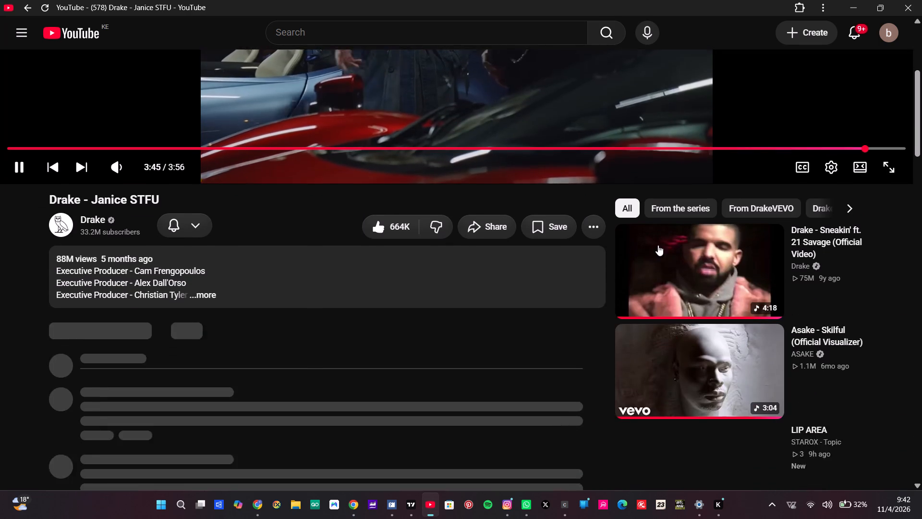
pyautogui.scroll(-4, 658, 245)
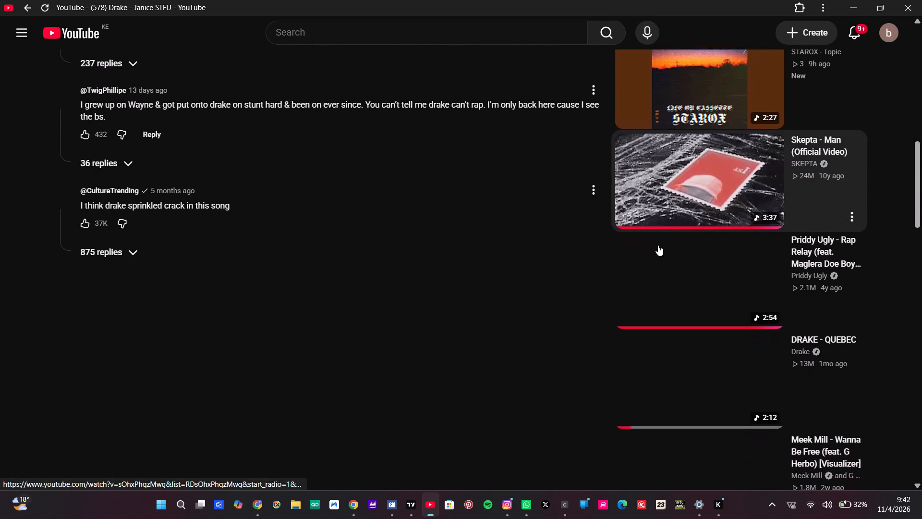
pyautogui.scroll(-3, 558, 252)
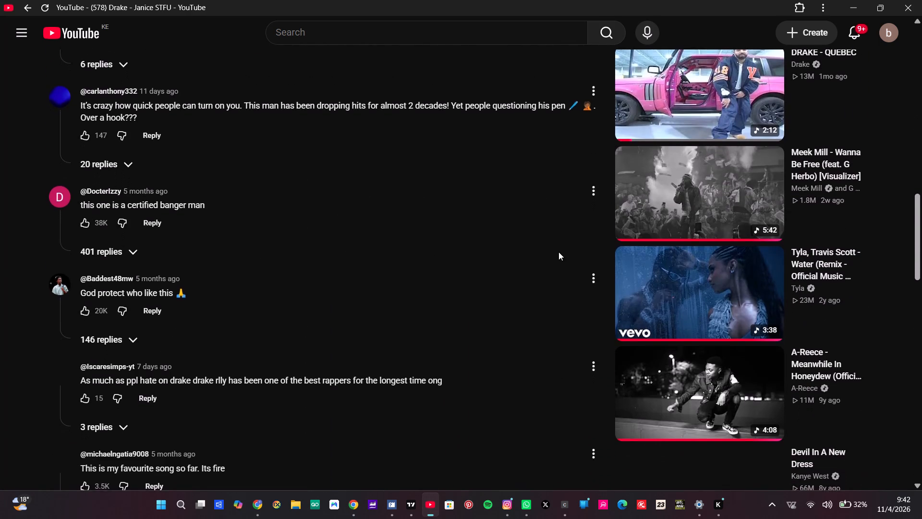
pyautogui.scroll(-3, 558, 252)
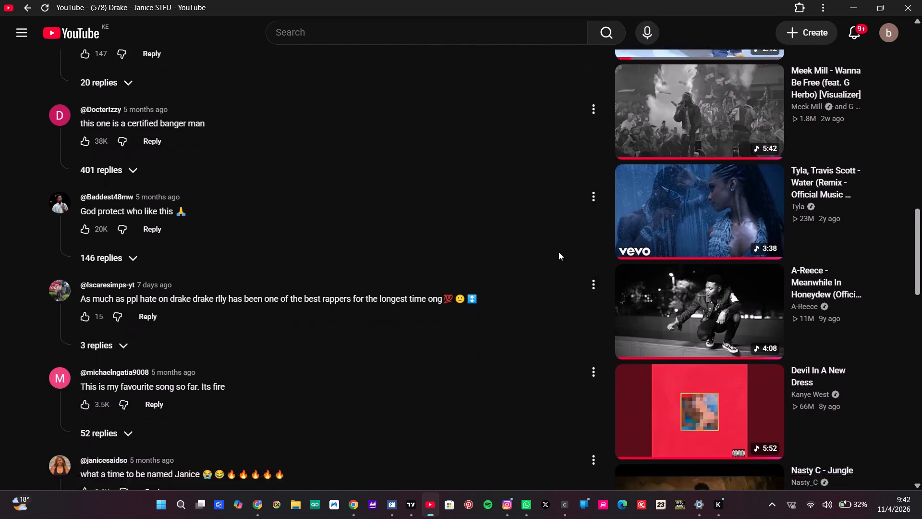
pyautogui.scroll(-3, 558, 252)
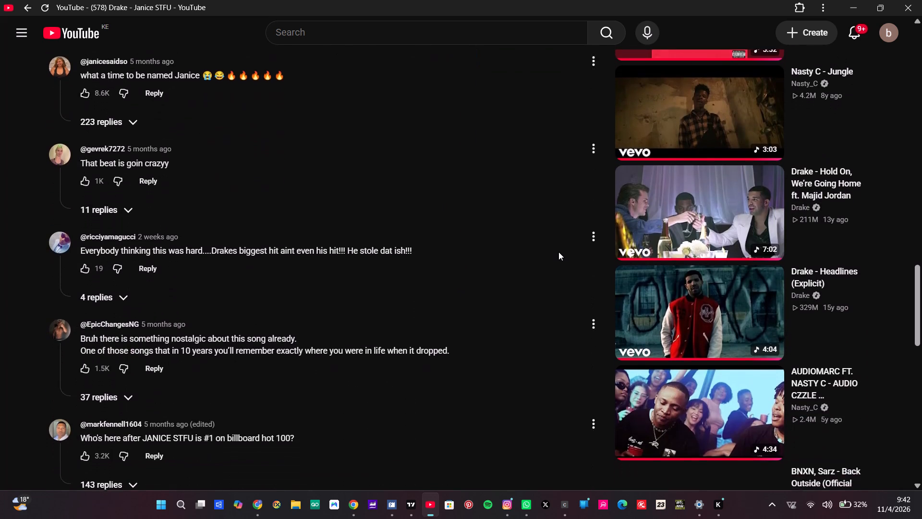
pyautogui.scroll(-4, 558, 252)
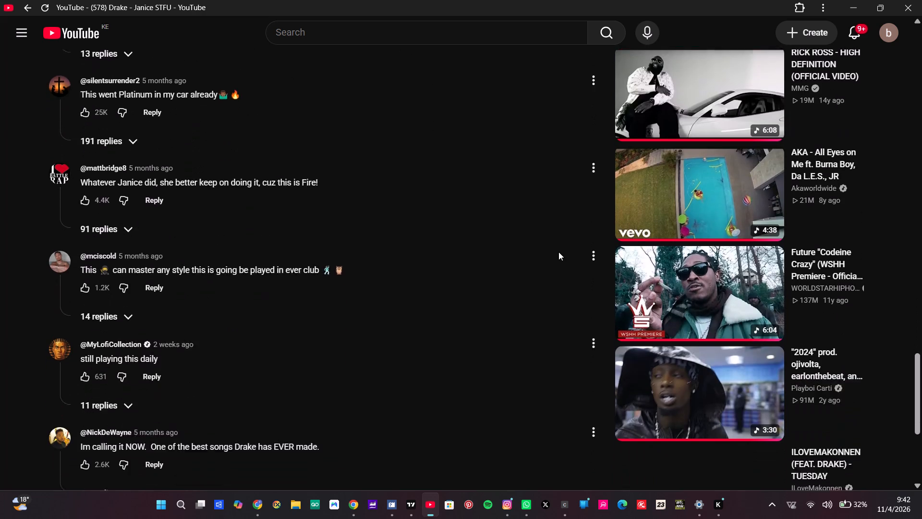
pyautogui.scroll(-2, 558, 252)
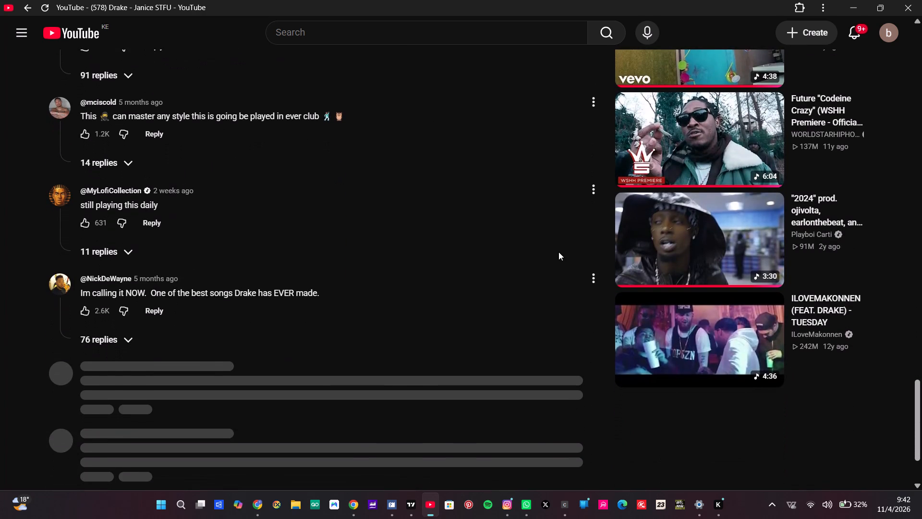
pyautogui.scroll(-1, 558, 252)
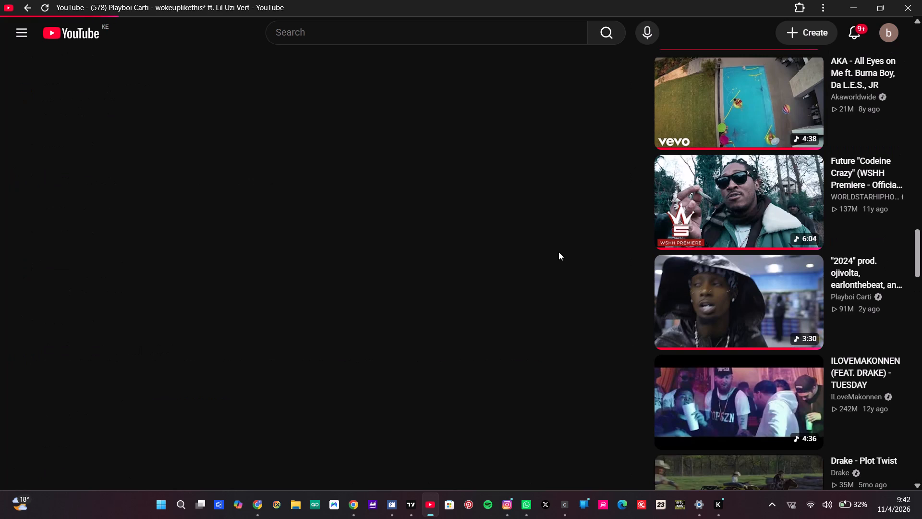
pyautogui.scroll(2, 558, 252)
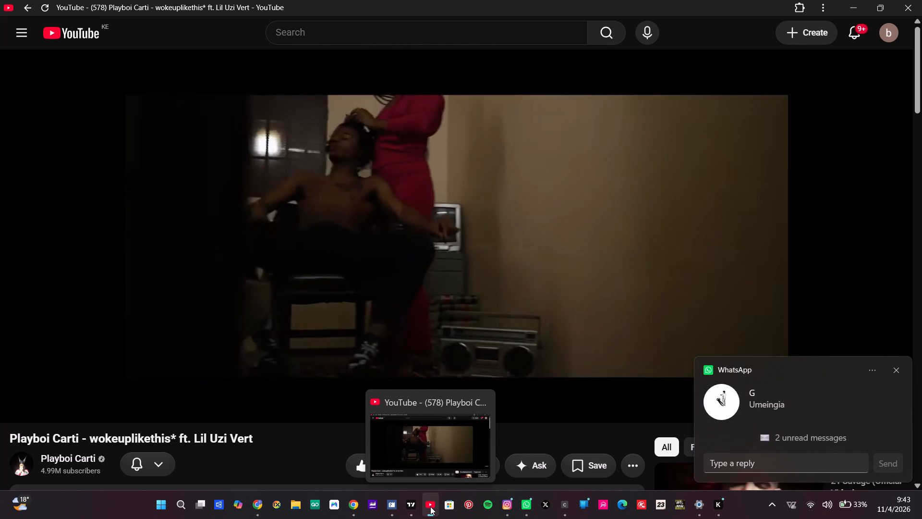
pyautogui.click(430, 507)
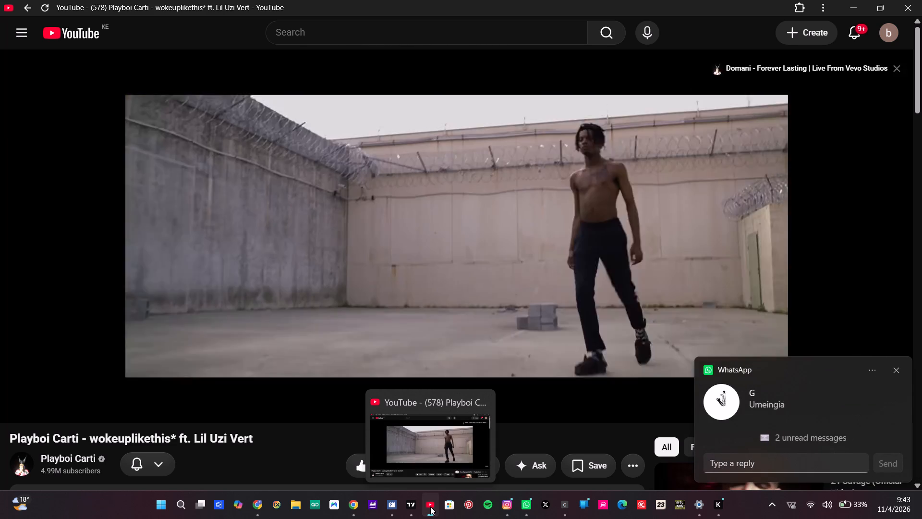
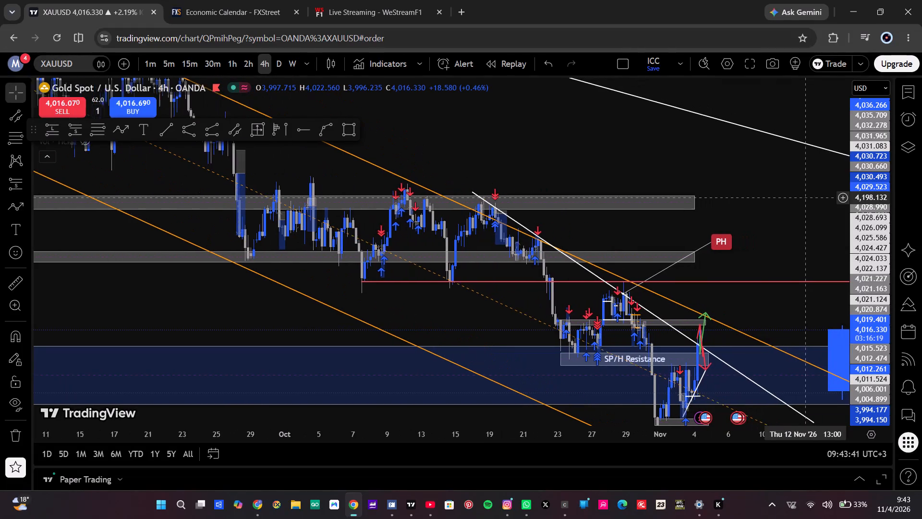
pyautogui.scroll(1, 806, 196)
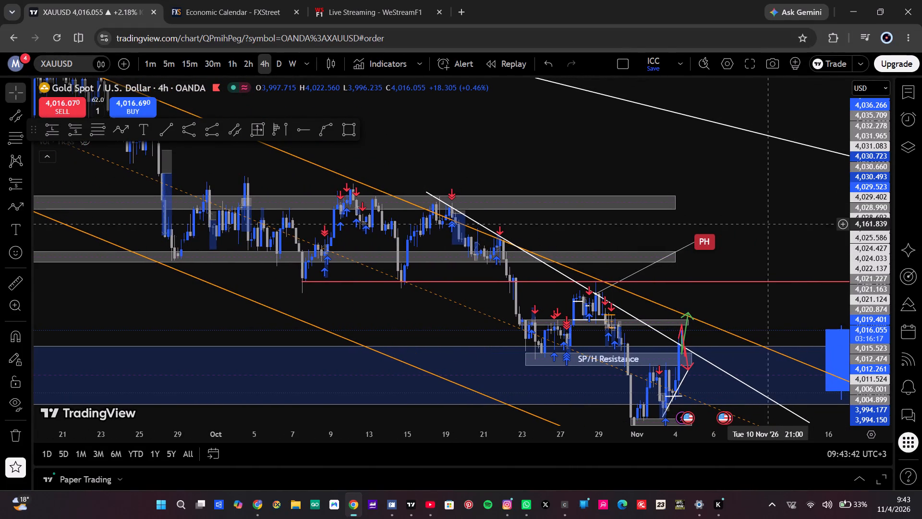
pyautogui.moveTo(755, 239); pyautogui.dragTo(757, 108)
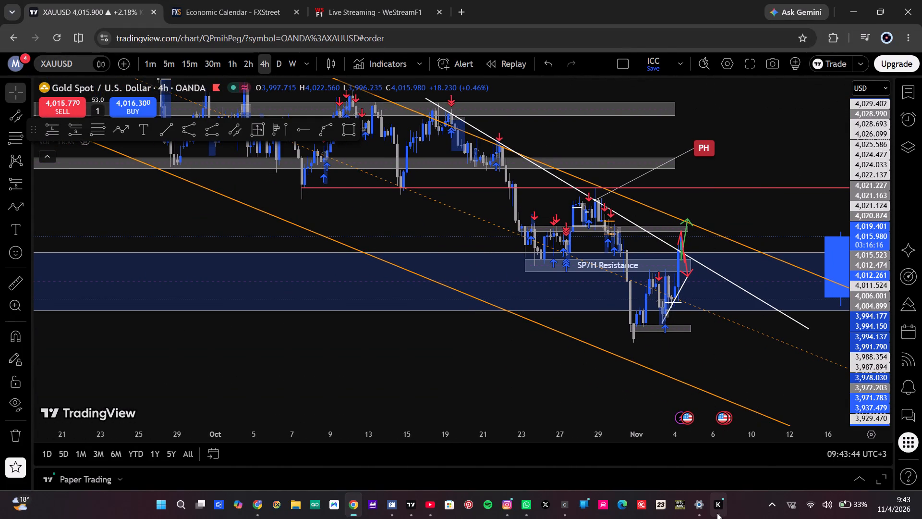
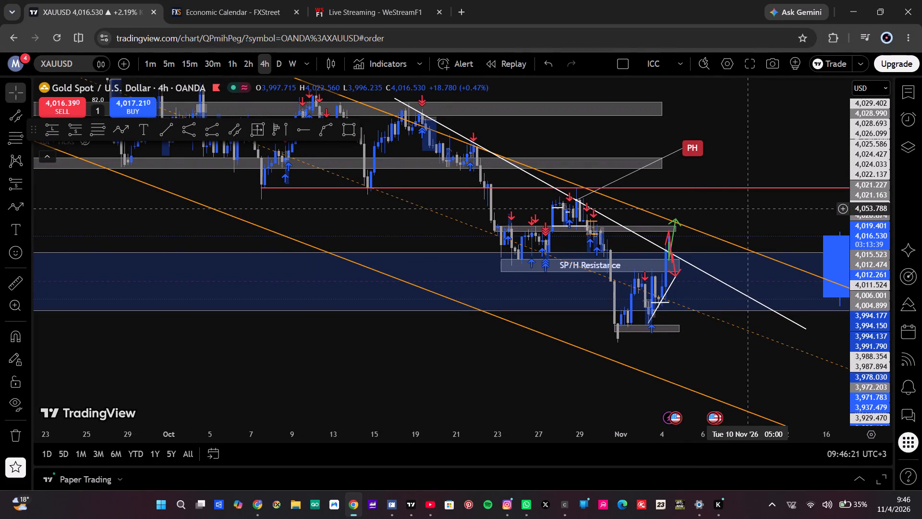
# Switch XAUUSD to the daily timeframe and examine price around the descending channel and the MAJOR BP/SUPPORT zone.
pyautogui.moveTo(749, 209); pyautogui.dragTo(650, 269)
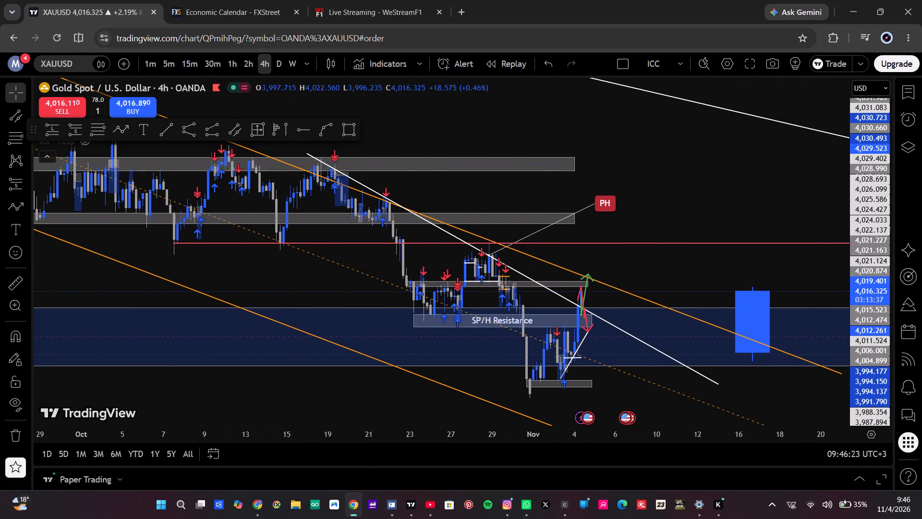
pyautogui.click(279, 63)
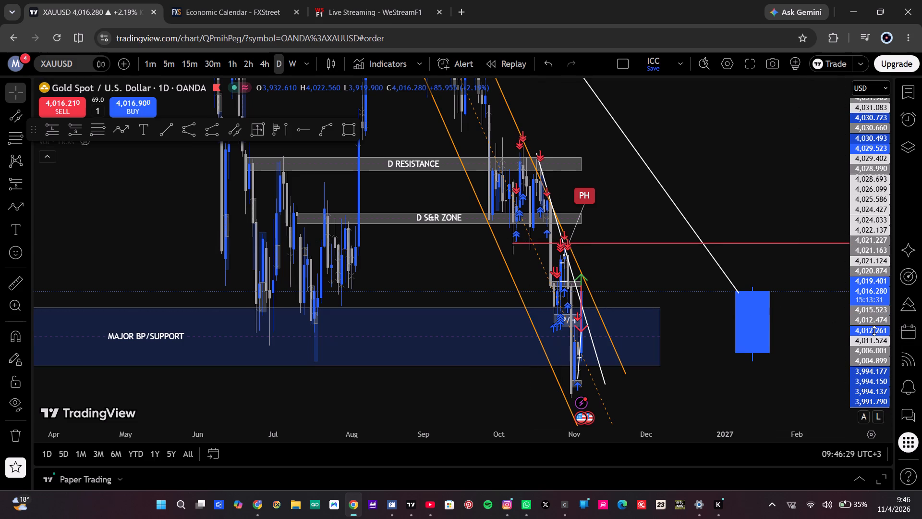
pyautogui.scroll(-4, 874, 331)
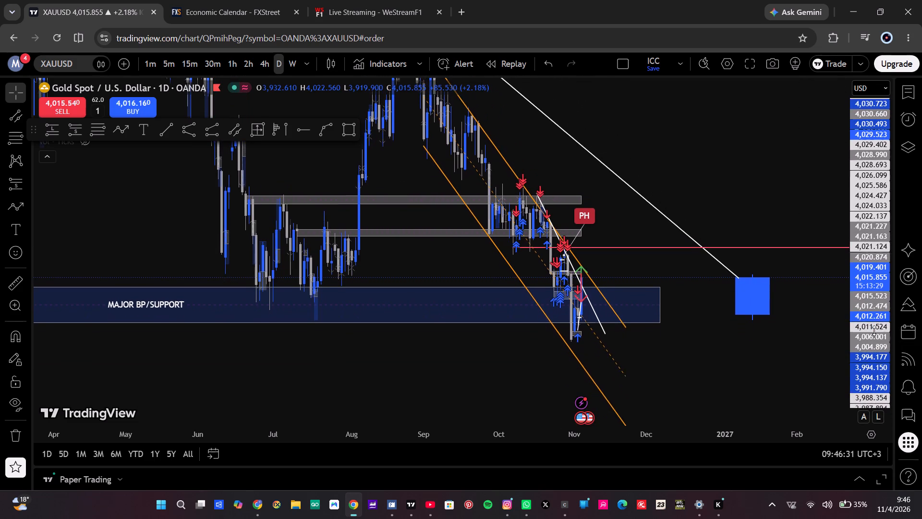
pyautogui.scroll(-1, 874, 331)
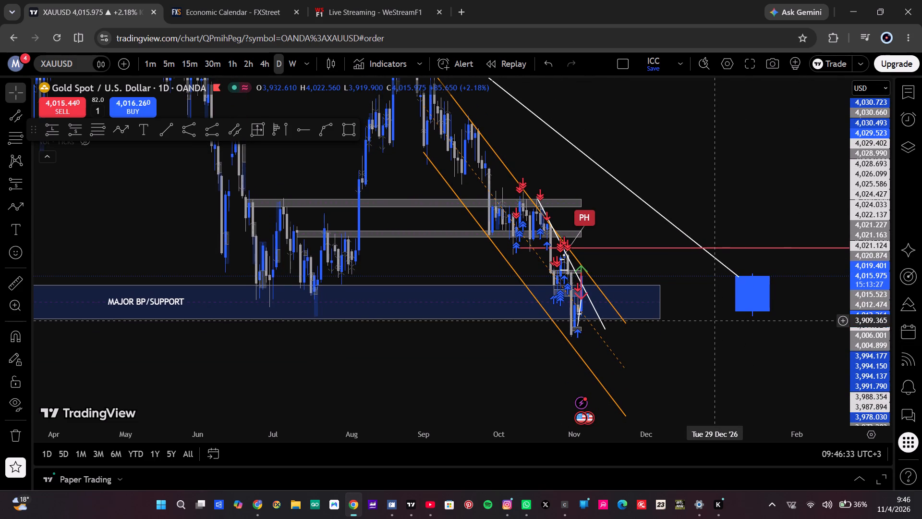
pyautogui.moveTo(715, 321); pyautogui.dragTo(775, 323)
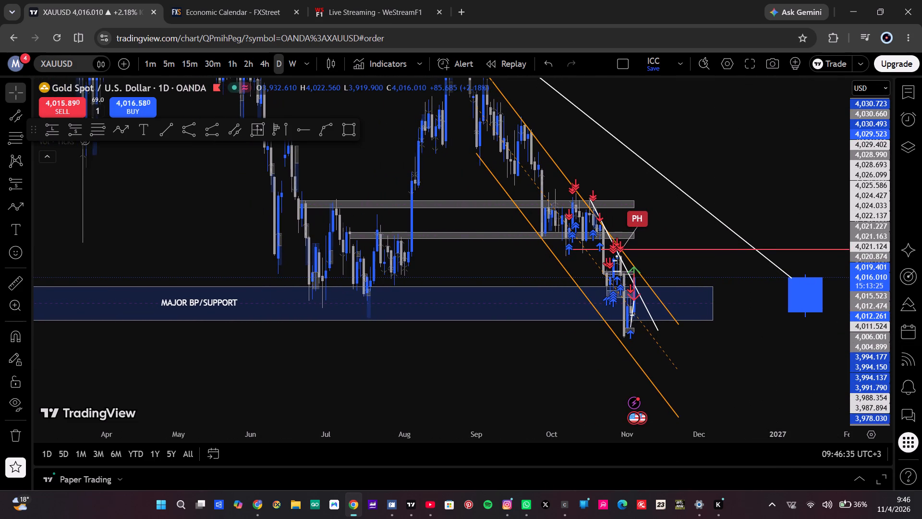
# Hide all drawings, examine the bare XAUUSD daily price action from June to November, and show the drawings again.
pyautogui.click(16, 404)
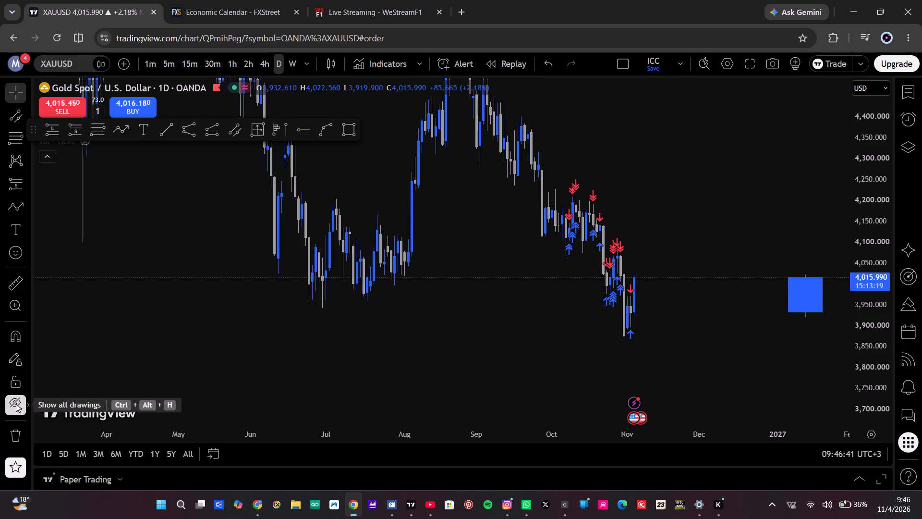
pyautogui.scroll(2, 146, 335)
pyautogui.scroll(-1, 146, 335)
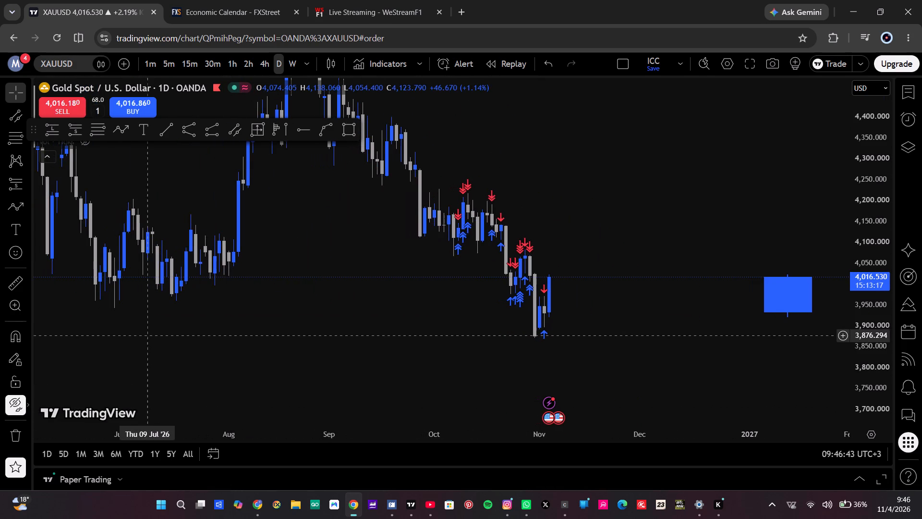
pyautogui.moveTo(146, 335); pyautogui.dragTo(302, 361)
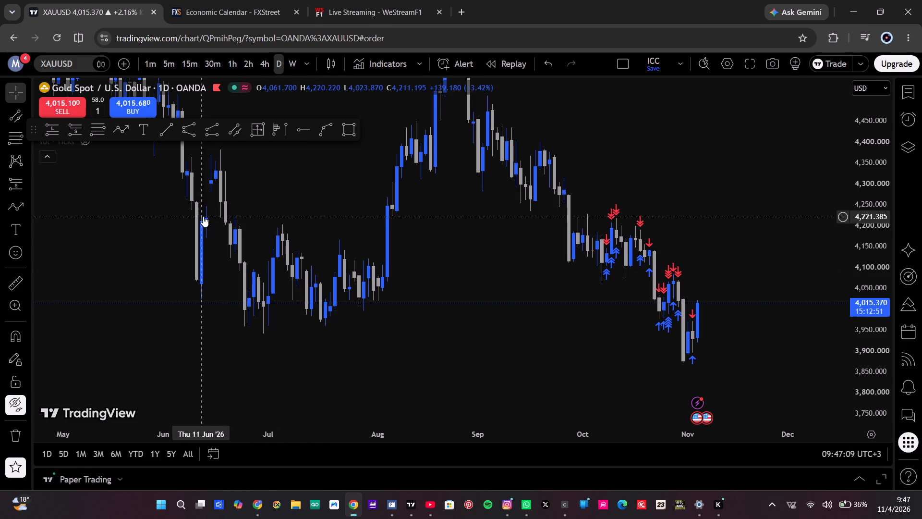
pyautogui.click(20, 408)
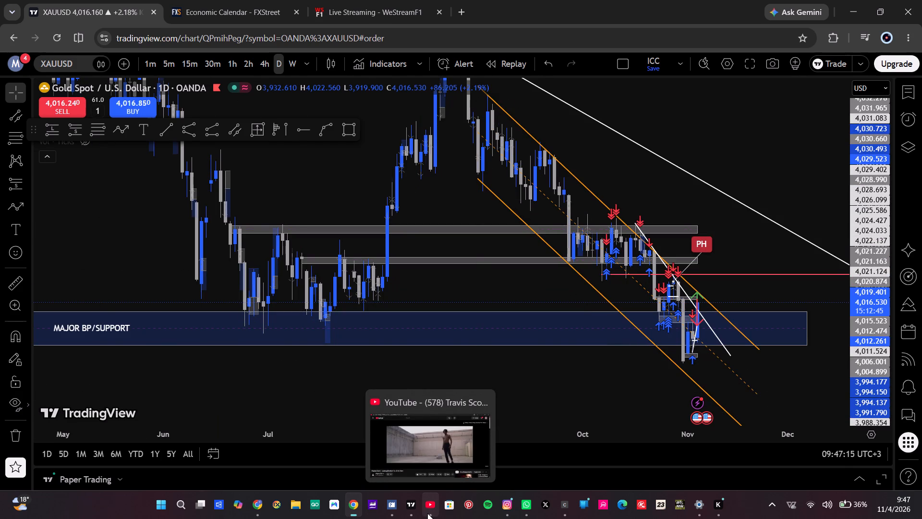
# Unlock the orange descending channel on the XAUUSD daily chart, slightly raise its 23 Nov end, and lock it again.
pyautogui.scroll(1, 822, 270)
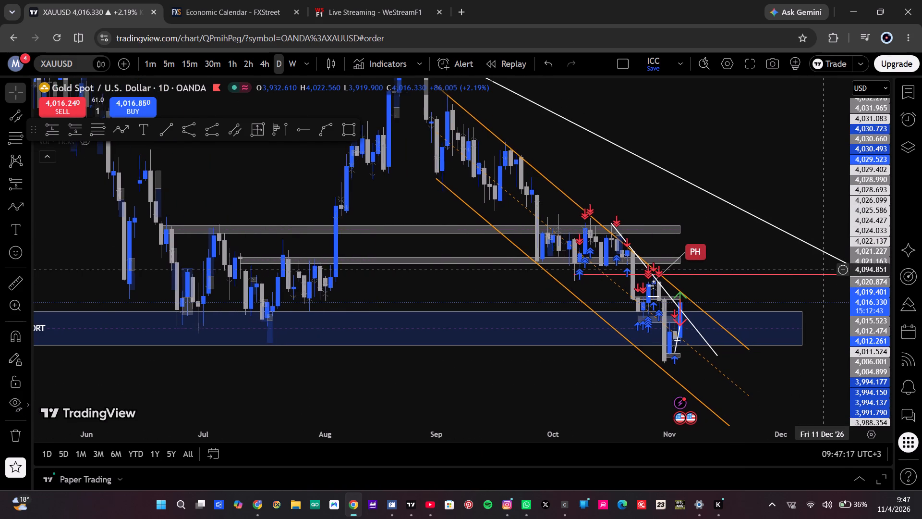
pyautogui.scroll(1, 822, 270)
pyautogui.moveTo(803, 165); pyautogui.dragTo(777, 190)
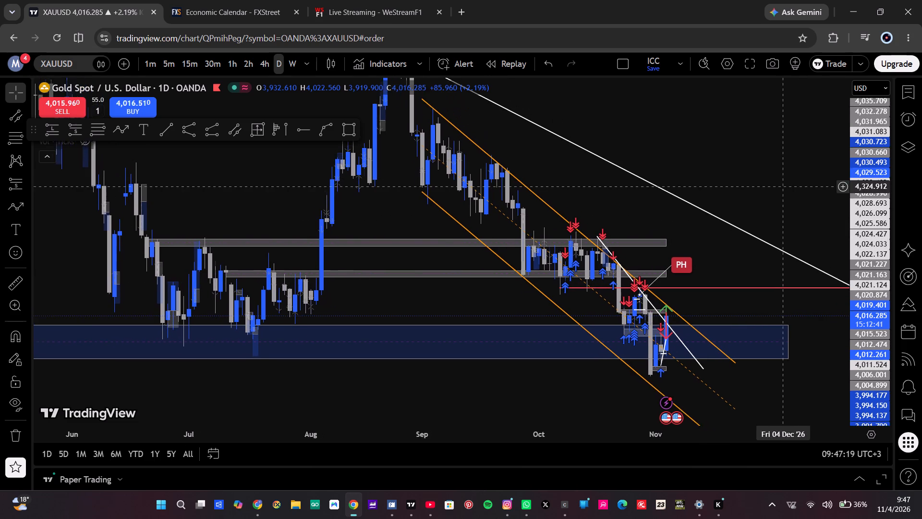
pyautogui.moveTo(777, 190); pyautogui.dragTo(767, 197)
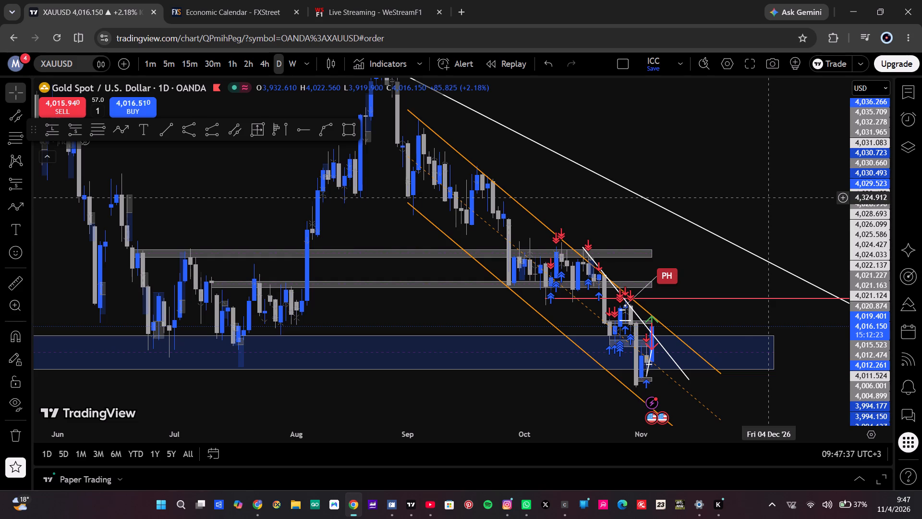
pyautogui.moveTo(731, 146); pyautogui.dragTo(716, 98)
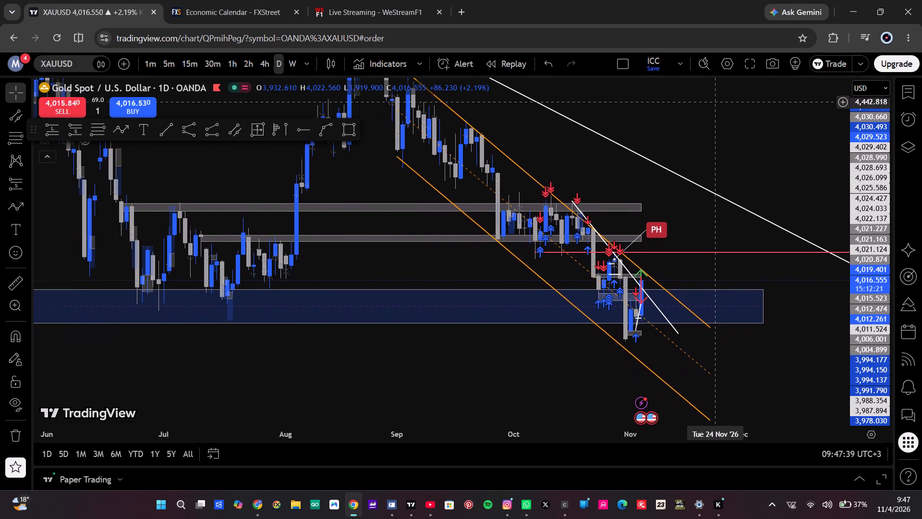
pyautogui.moveTo(716, 98); pyautogui.dragTo(716, 99)
pyautogui.click(712, 324)
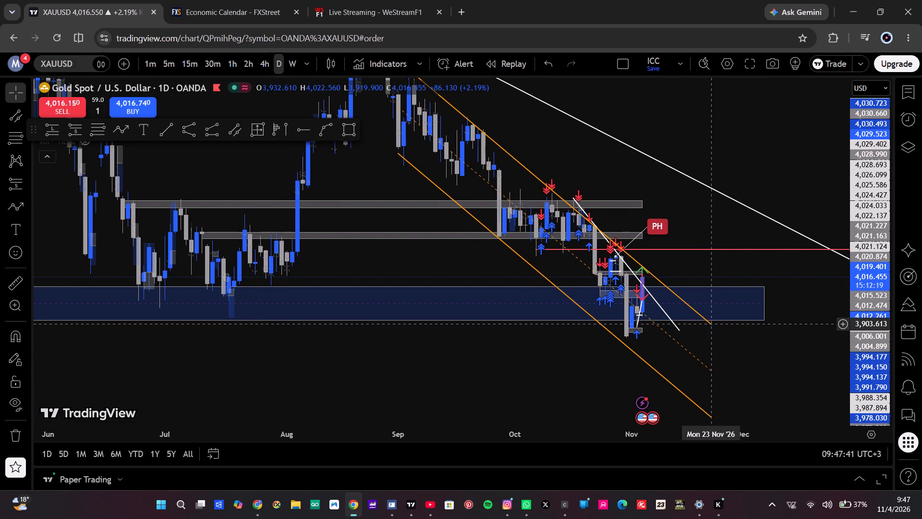
pyautogui.click(645, 98)
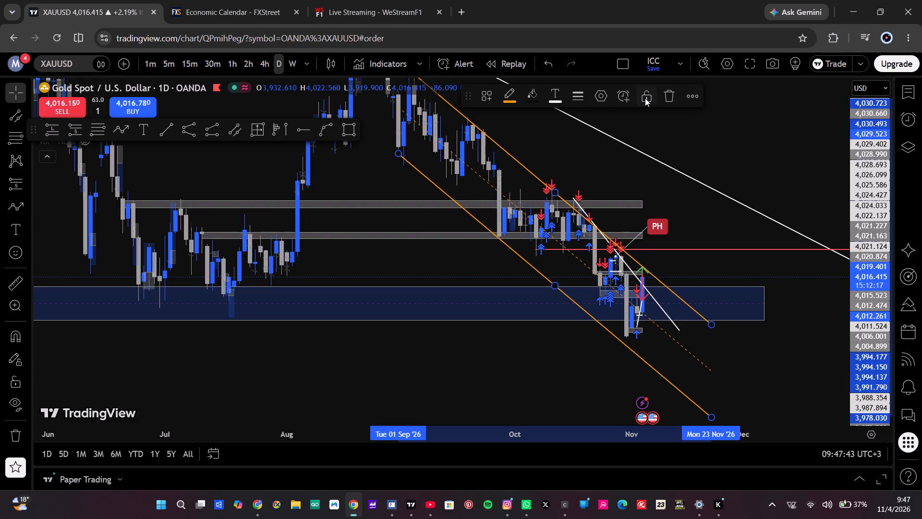
pyautogui.click(711, 326)
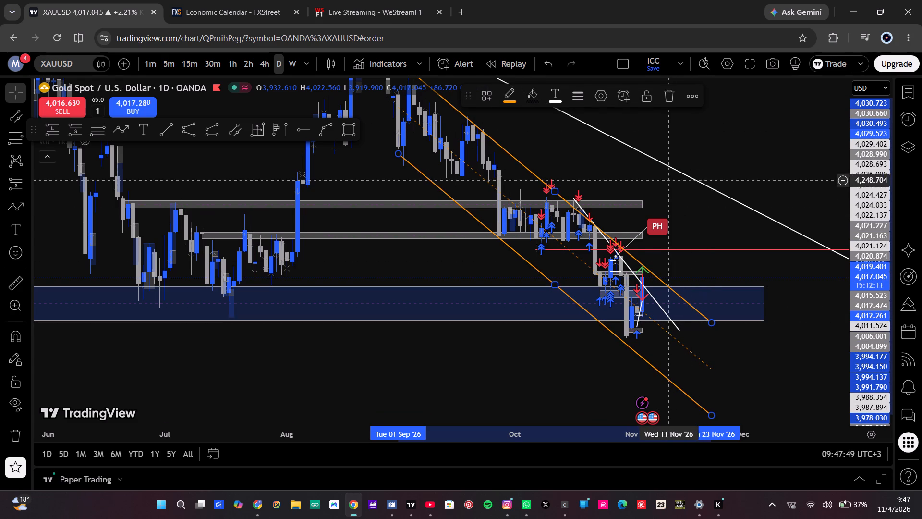
pyautogui.click(646, 94)
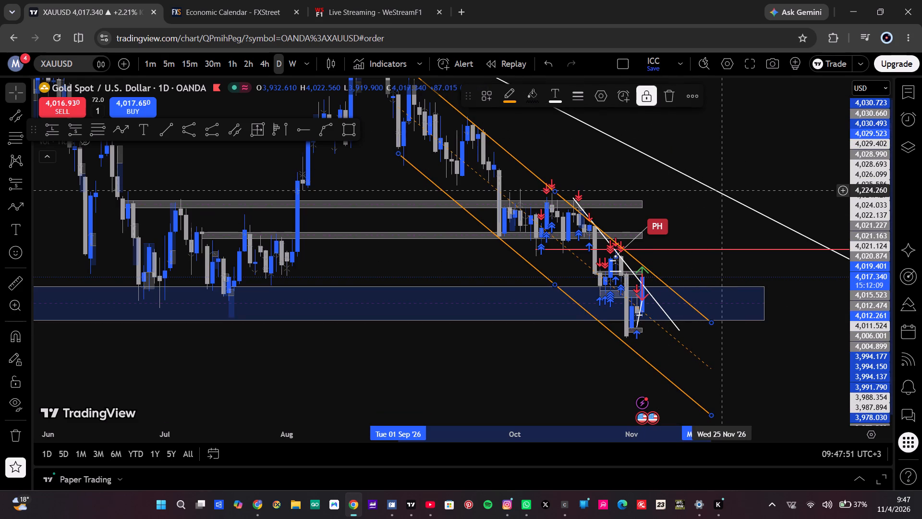
pyautogui.click(724, 190)
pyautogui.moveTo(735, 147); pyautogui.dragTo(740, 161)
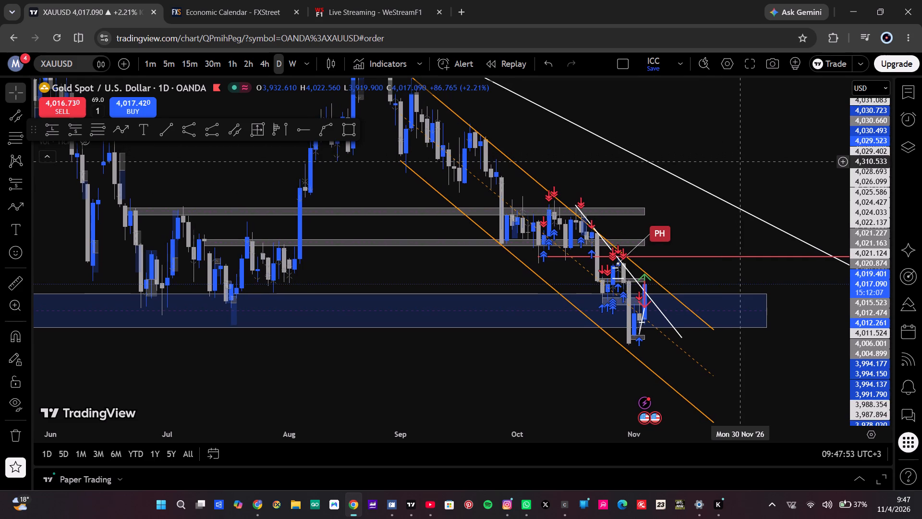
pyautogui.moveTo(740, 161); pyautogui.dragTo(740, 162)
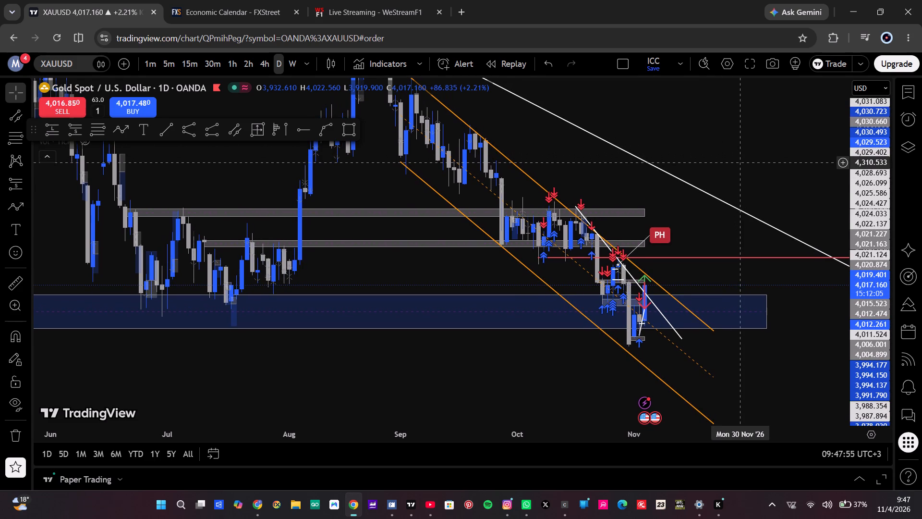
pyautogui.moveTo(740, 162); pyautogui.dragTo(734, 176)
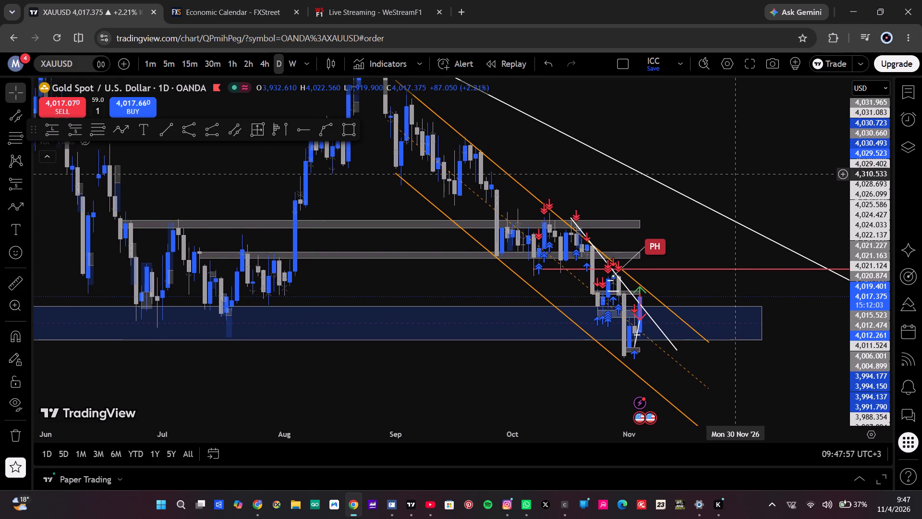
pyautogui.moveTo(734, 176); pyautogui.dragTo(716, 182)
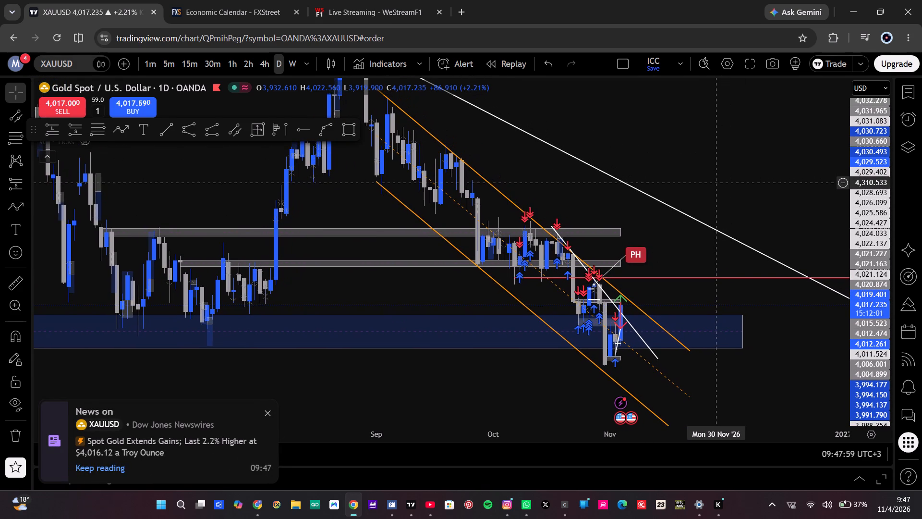
# Open the Dow Jones Newswires alert about spot gold extending its gains and read through the page.
pyautogui.click(116, 464)
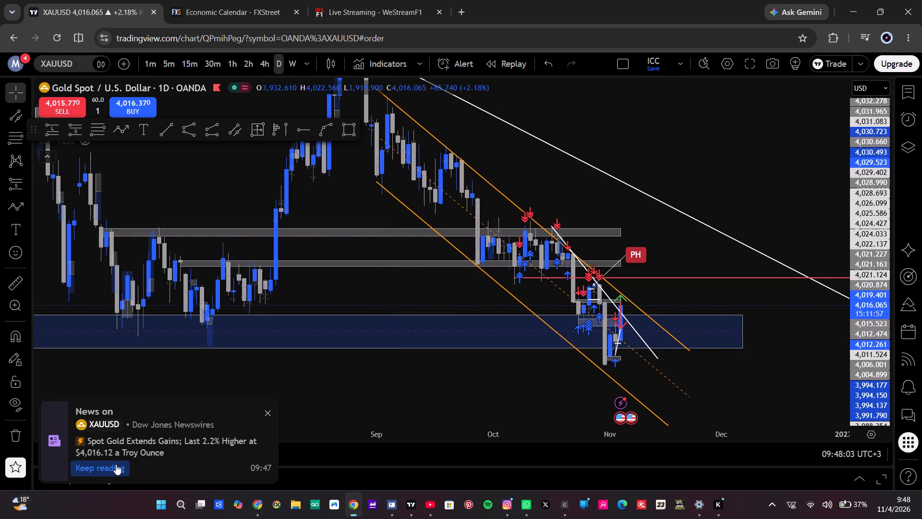
pyautogui.click(116, 464)
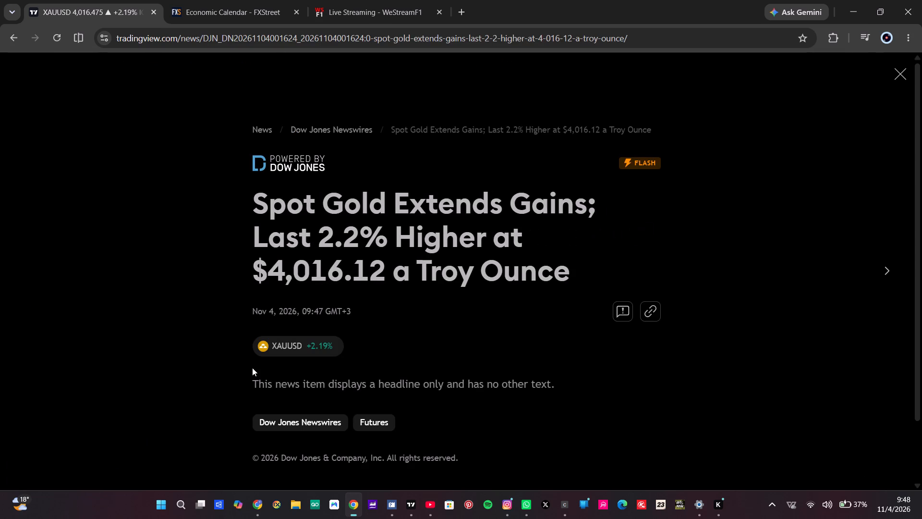
pyautogui.scroll(-2, 252, 368)
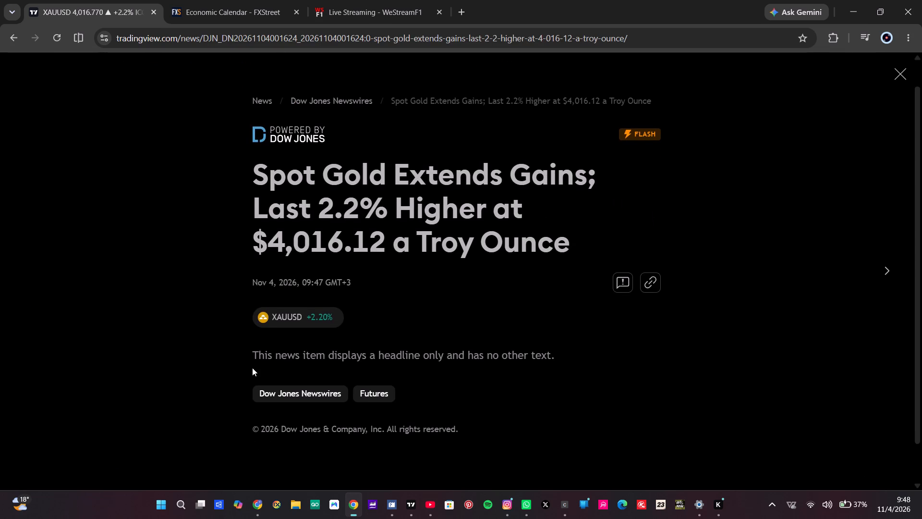
pyautogui.scroll(-1, 252, 368)
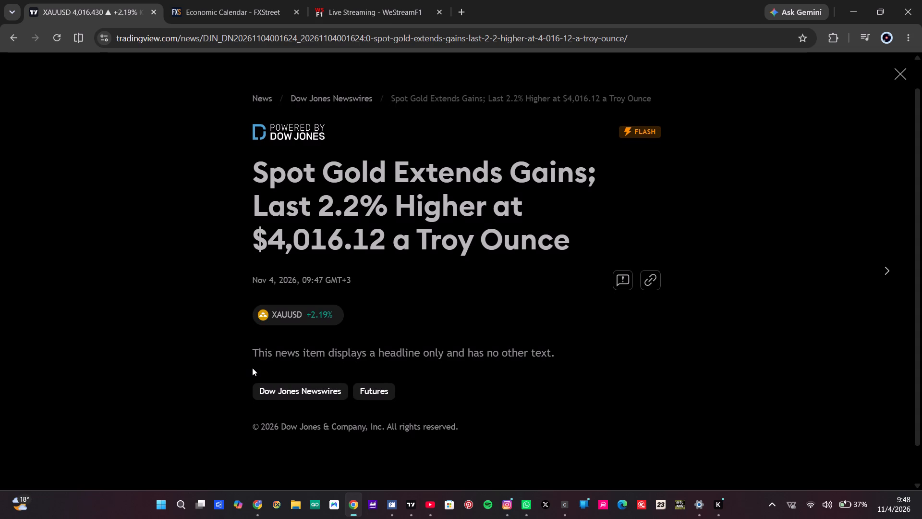
pyautogui.scroll(-1, 252, 368)
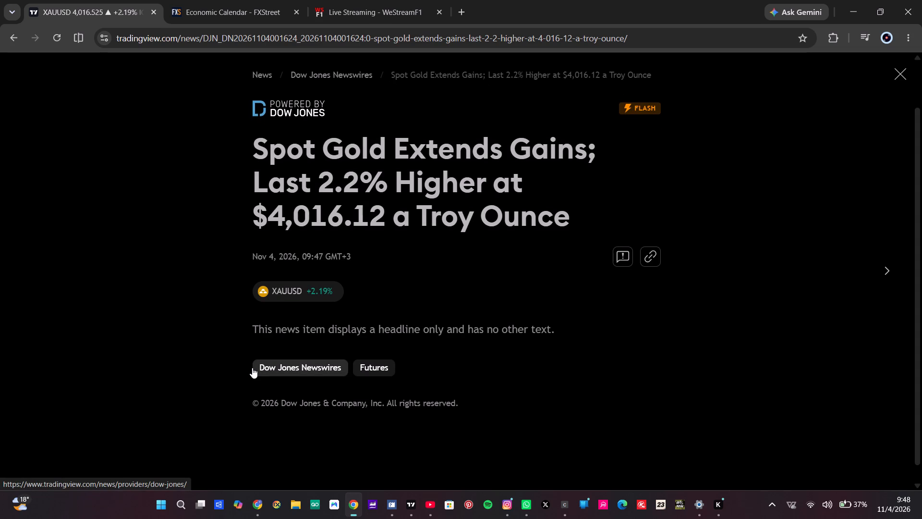
pyautogui.scroll(-3, 252, 368)
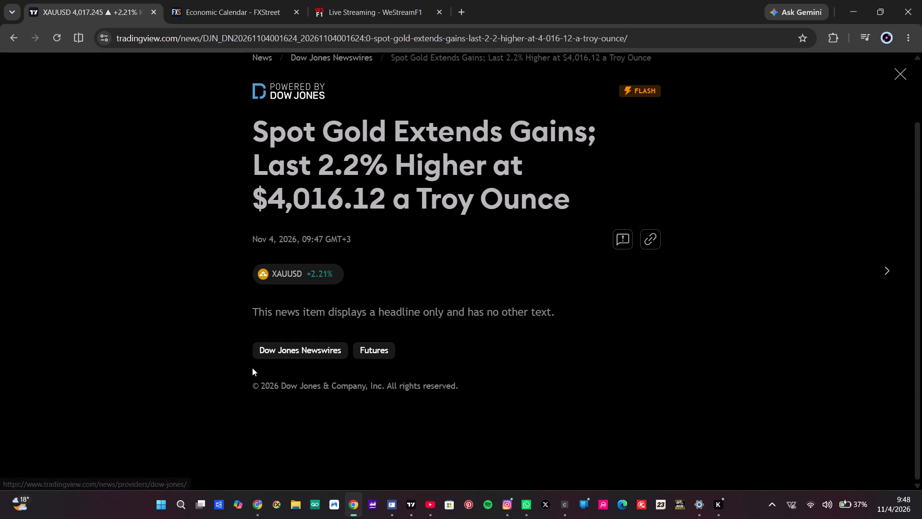
pyautogui.scroll(-3, 252, 368)
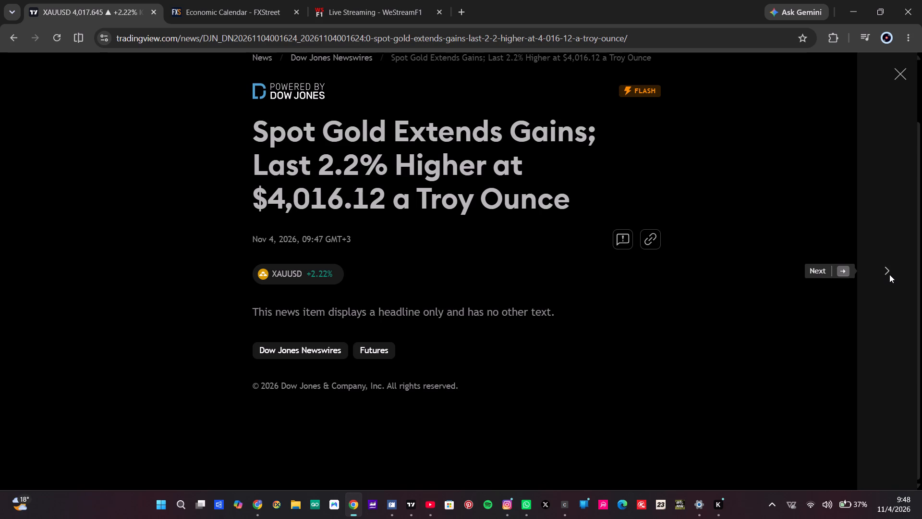
# Go through the next three gold news items from Reuters and Dow Jones, and return to the XAUUSD chart.
pyautogui.click(885, 269)
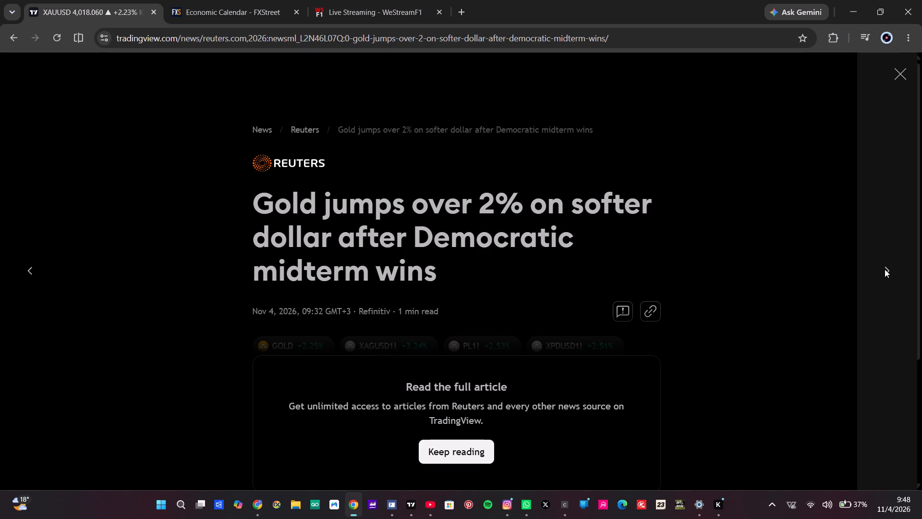
pyautogui.click(885, 269)
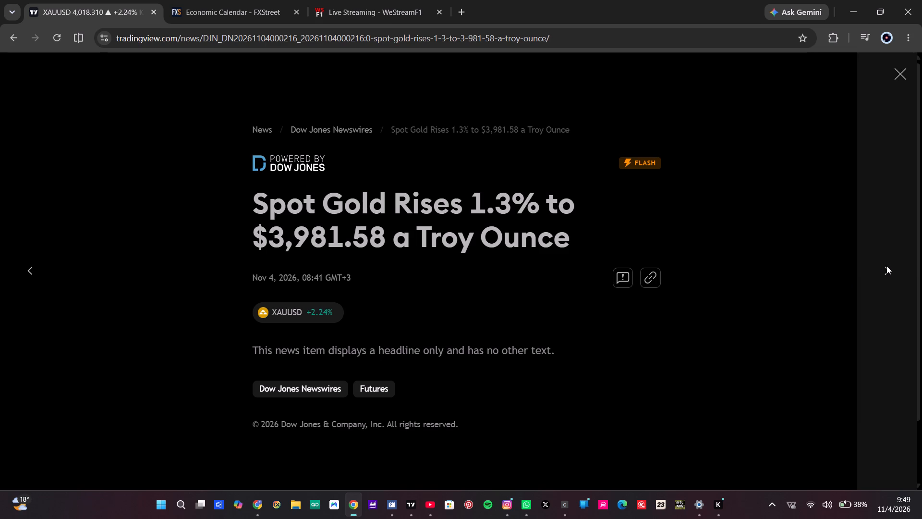
pyautogui.click(888, 269)
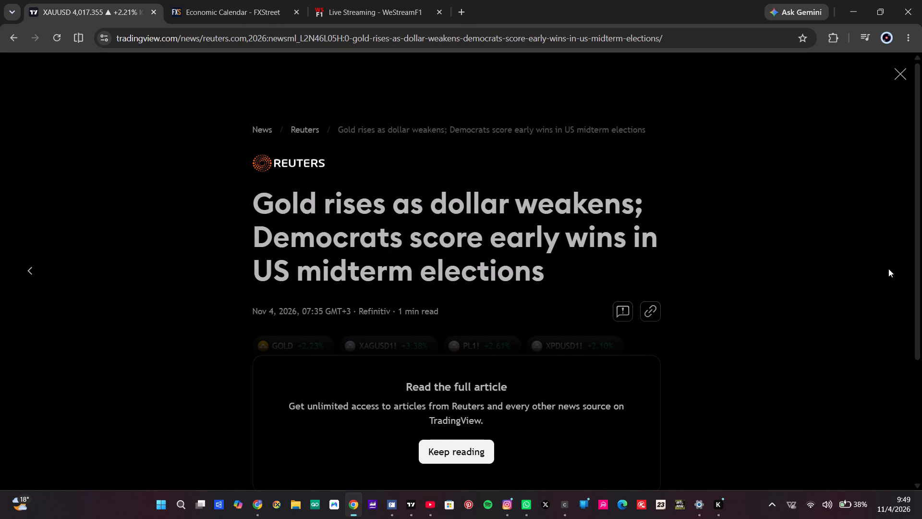
pyautogui.click(894, 71)
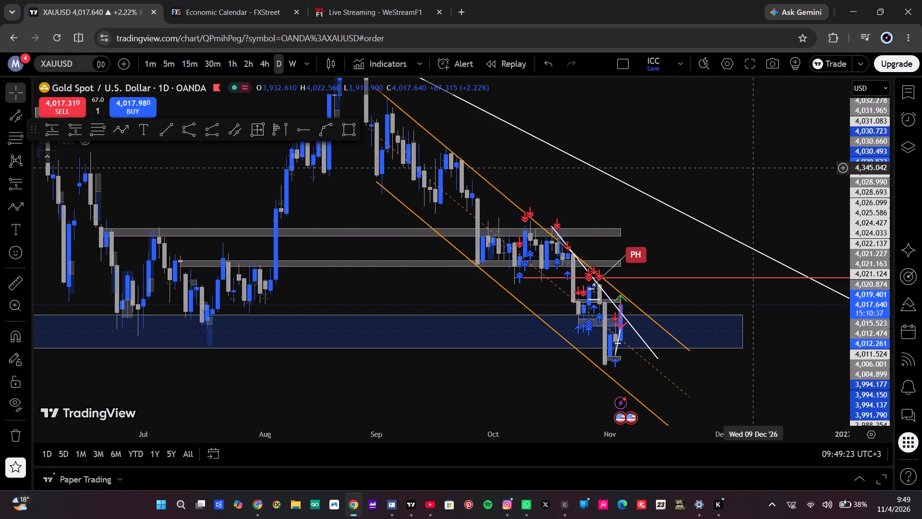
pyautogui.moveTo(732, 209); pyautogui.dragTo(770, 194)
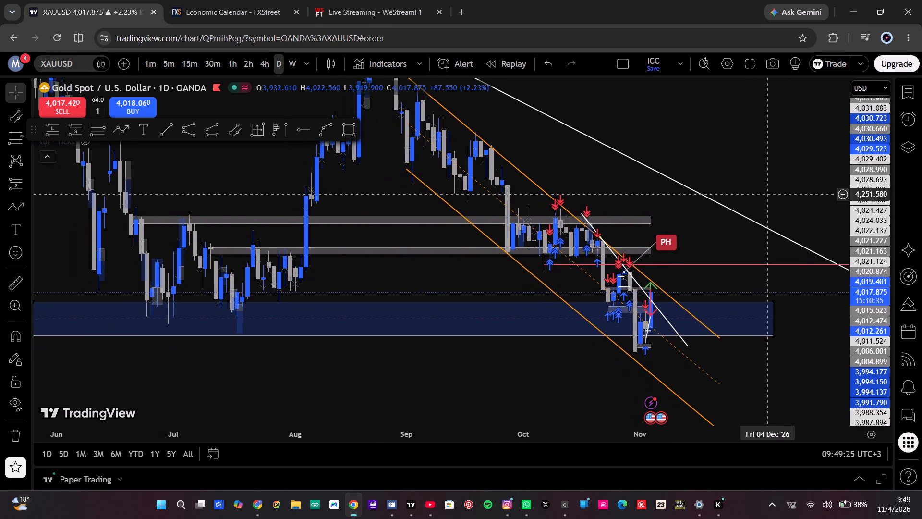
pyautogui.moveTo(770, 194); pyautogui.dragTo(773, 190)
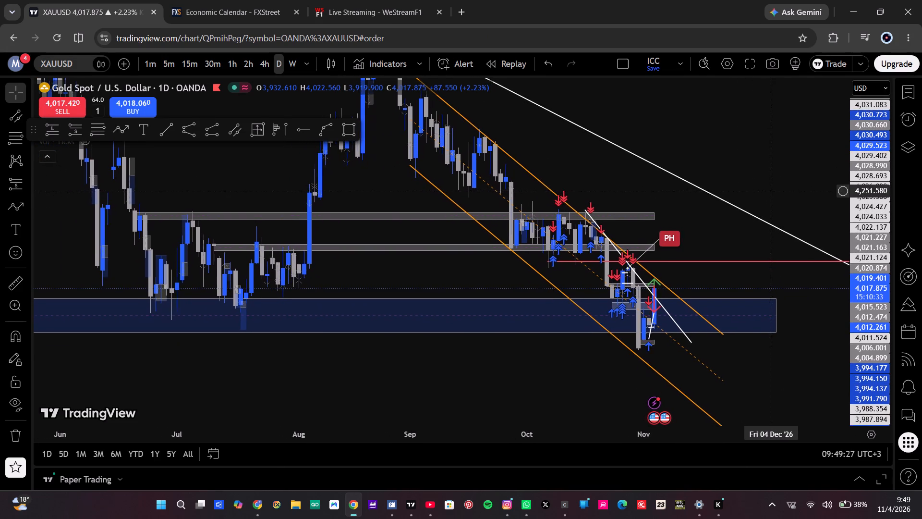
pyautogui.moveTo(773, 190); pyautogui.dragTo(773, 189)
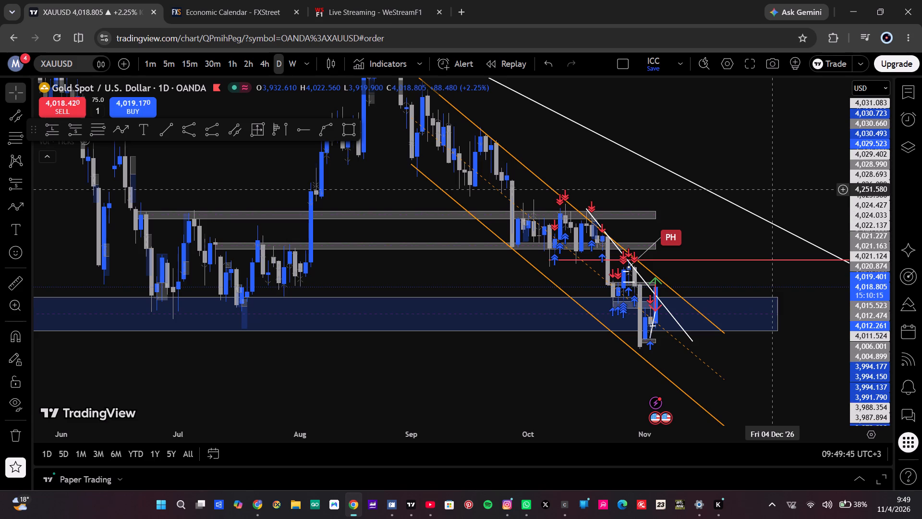
# Examine the recent XAUUSD daily price action around the D RESISTANCE, D S&R ZONE and blue zone at a stretched price scale.
pyautogui.scroll(2, 864, 223)
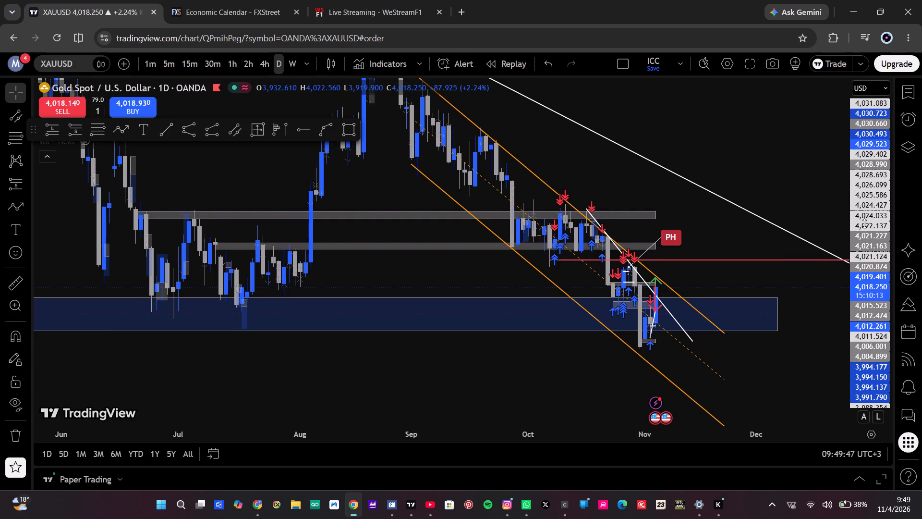
pyautogui.scroll(3, 864, 223)
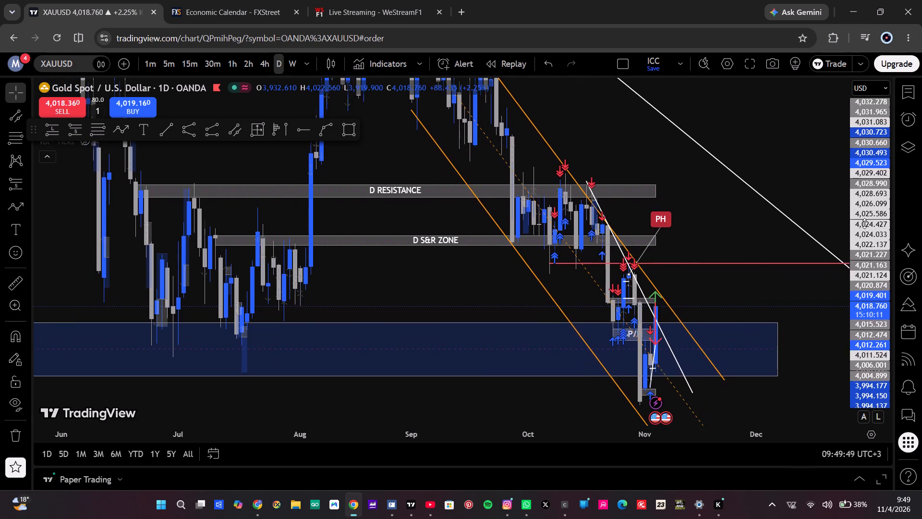
pyautogui.moveTo(739, 216); pyautogui.dragTo(755, 238)
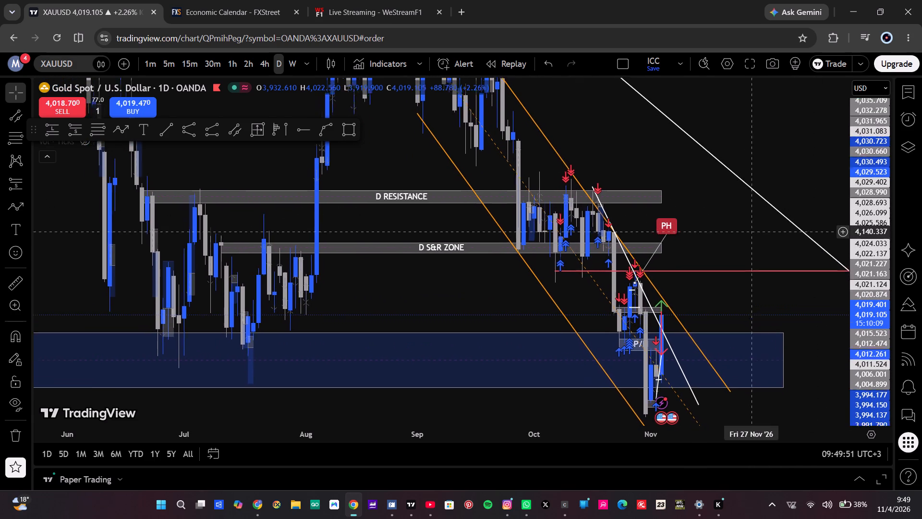
pyautogui.moveTo(755, 238); pyautogui.dragTo(757, 240)
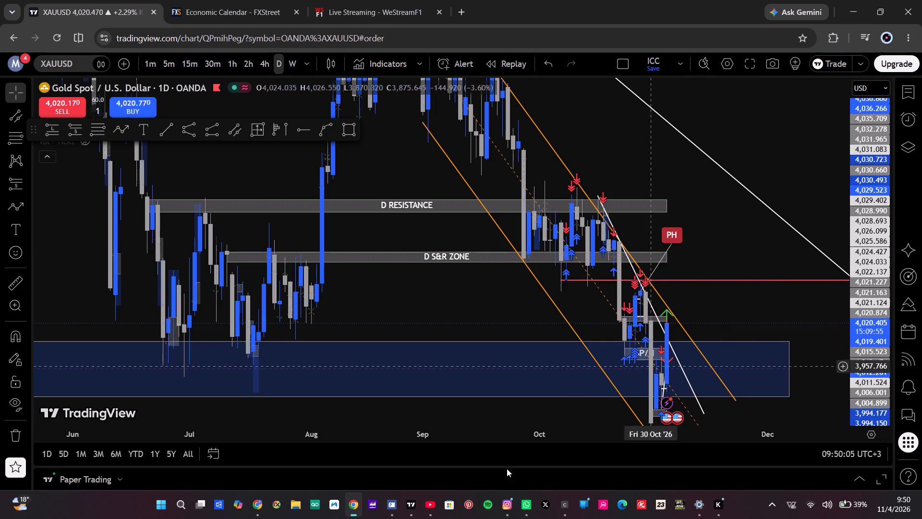
# Switch to YouTube, restart the Travis Scott - DUMBO video from the beginning, and return to the XAUUSD chart.
pyautogui.click(430, 507)
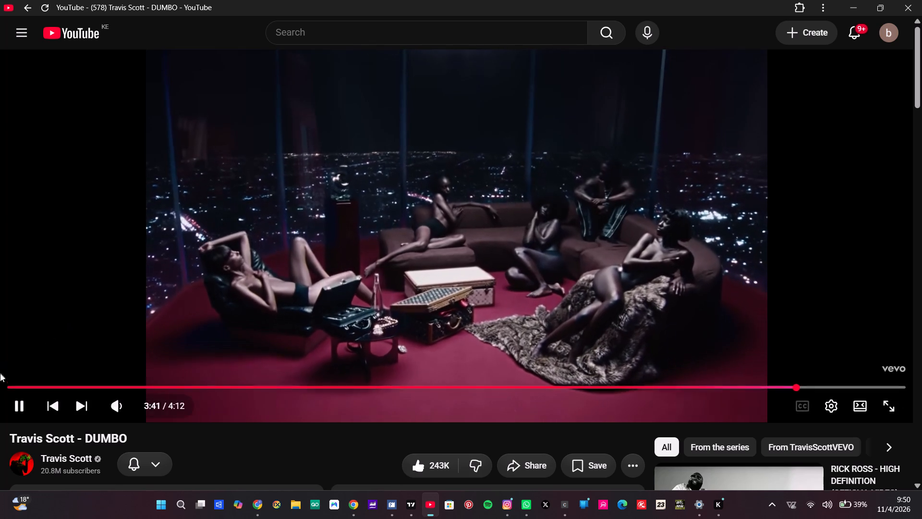
pyautogui.moveTo(18, 385); pyautogui.dragTo(0, 385)
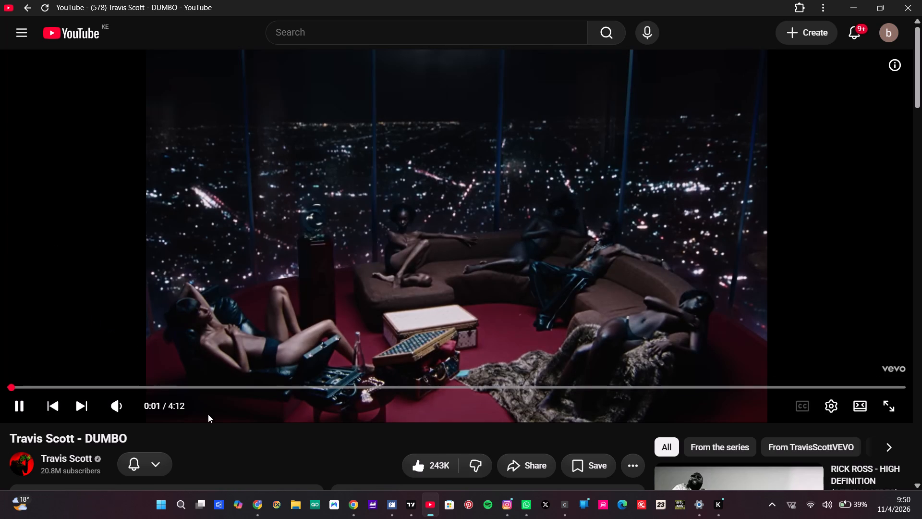
pyautogui.click(427, 512)
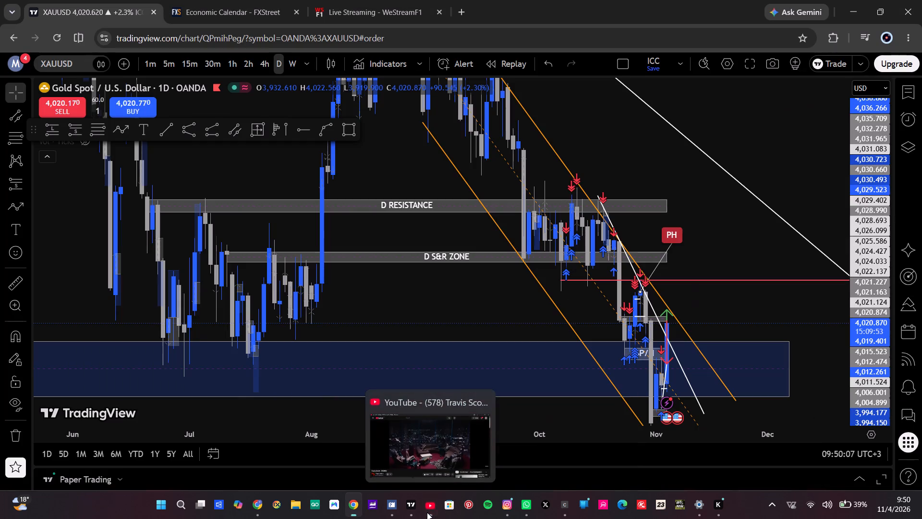
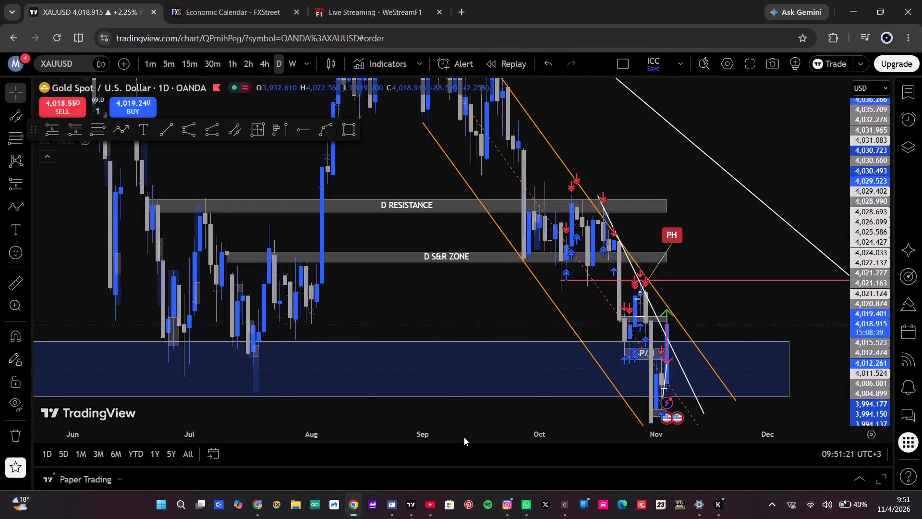
# Examine the recent XAUUSD daily price action around the orange descending channel, the PH note and the blue zone.
pyautogui.moveTo(737, 311); pyautogui.dragTo(723, 279)
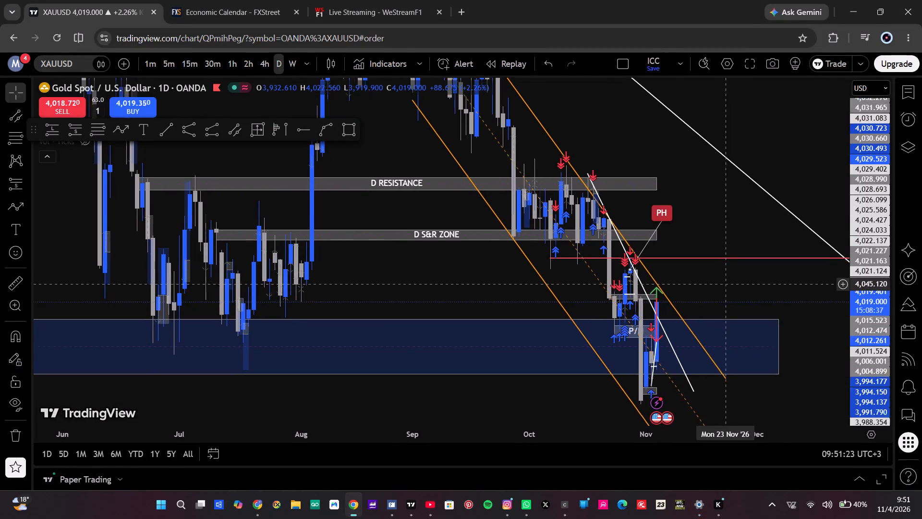
pyautogui.moveTo(723, 279); pyautogui.dragTo(720, 255)
pyautogui.scroll(1, 747, 252)
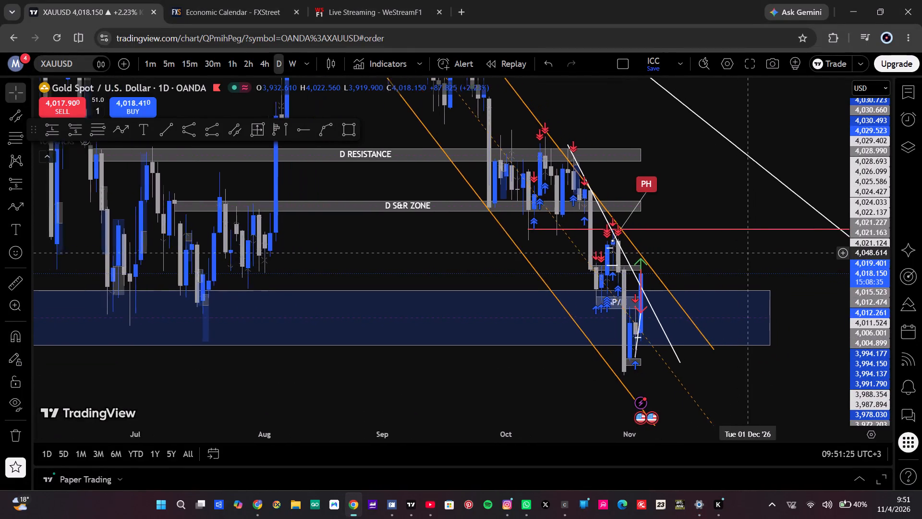
pyautogui.scroll(3, 747, 252)
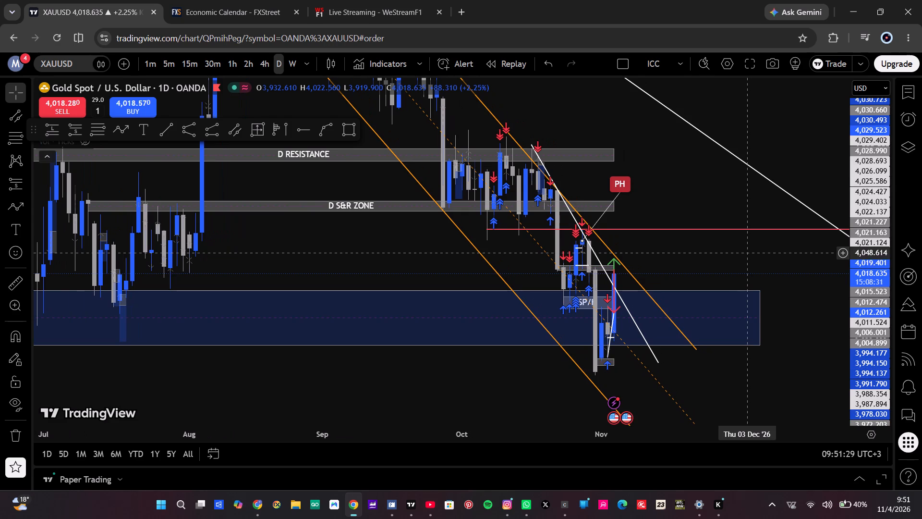
pyautogui.moveTo(714, 261); pyautogui.dragTo(719, 261)
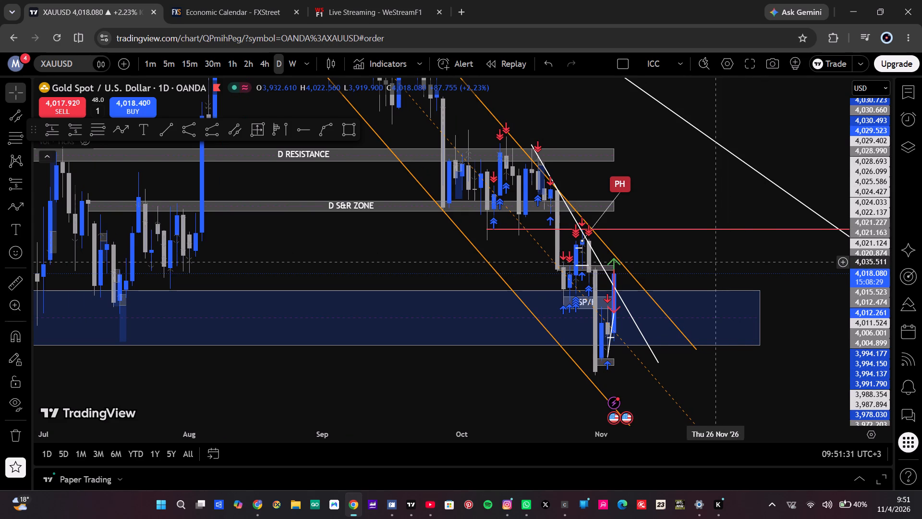
pyautogui.moveTo(719, 261); pyautogui.dragTo(764, 275)
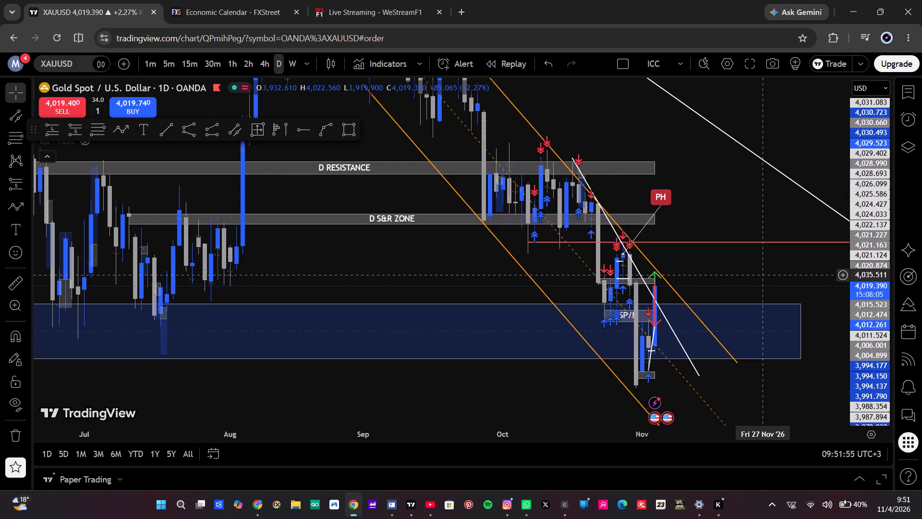
pyautogui.moveTo(719, 217); pyautogui.dragTo(730, 185)
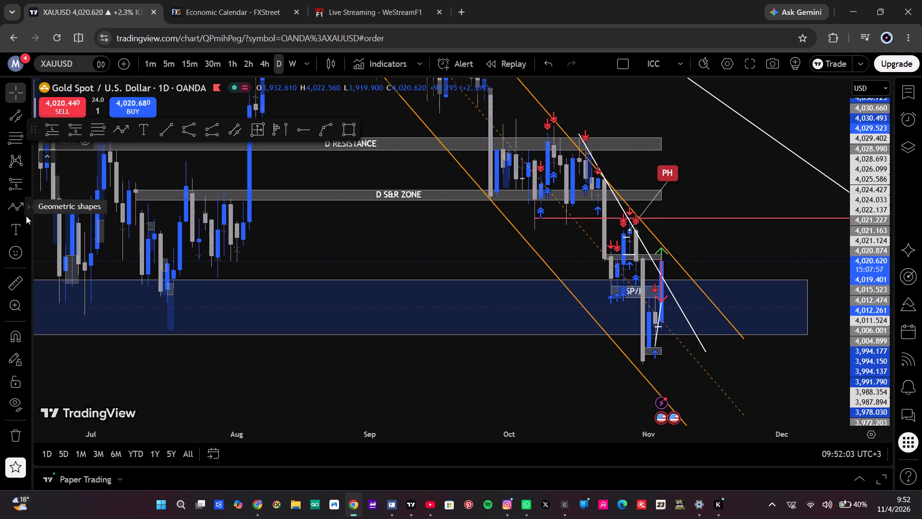
# Add the Note drawing tool to the favourite drawing tools.
pyautogui.click(25, 228)
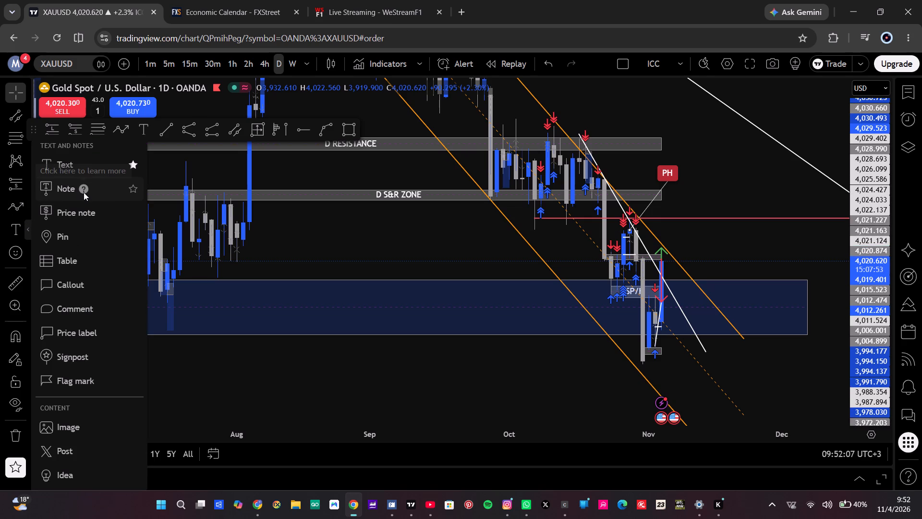
pyautogui.click(129, 190)
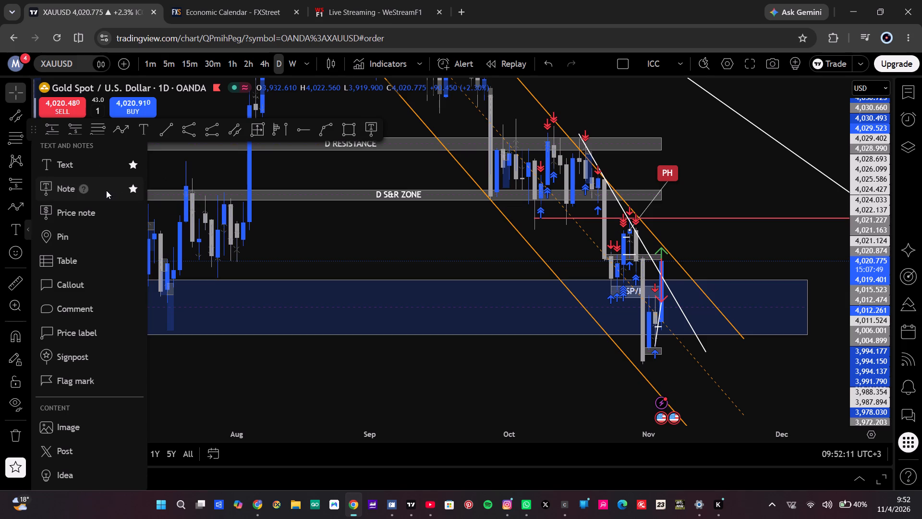
# Add a note reading LL anchored at the 30 October swing low, with its label at about 3,854 near 9 November.
pyautogui.click(106, 190)
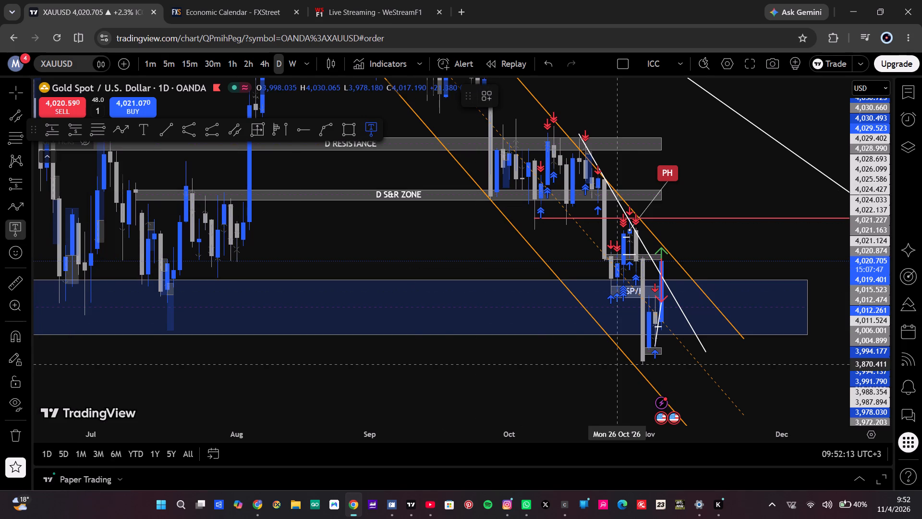
pyautogui.click(643, 360)
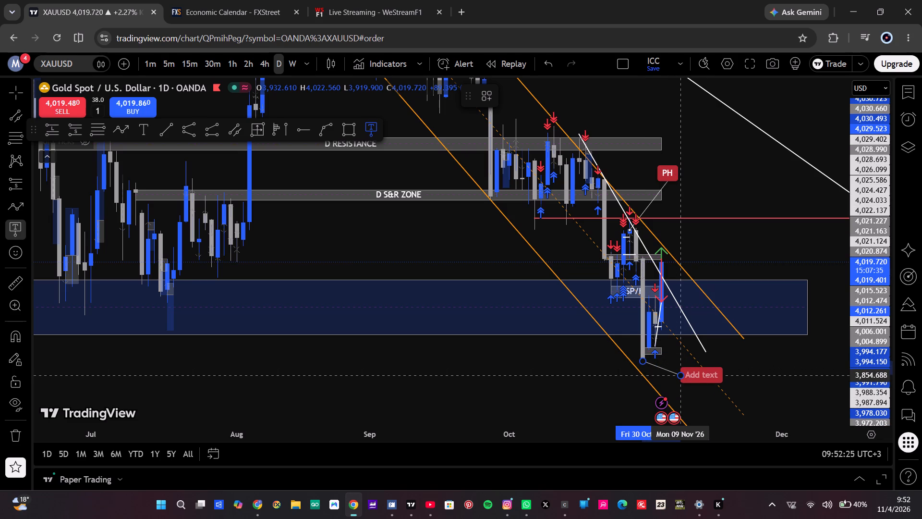
pyautogui.click(677, 375)
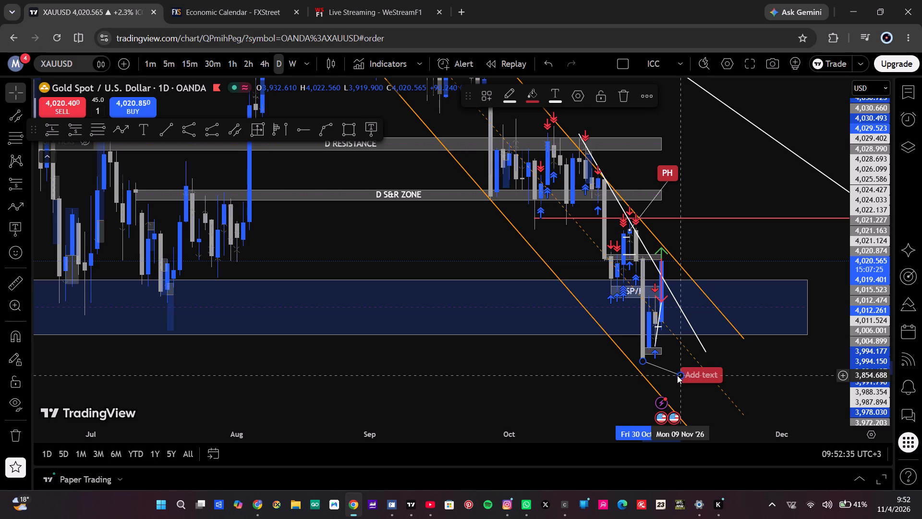
pyautogui.press('l')
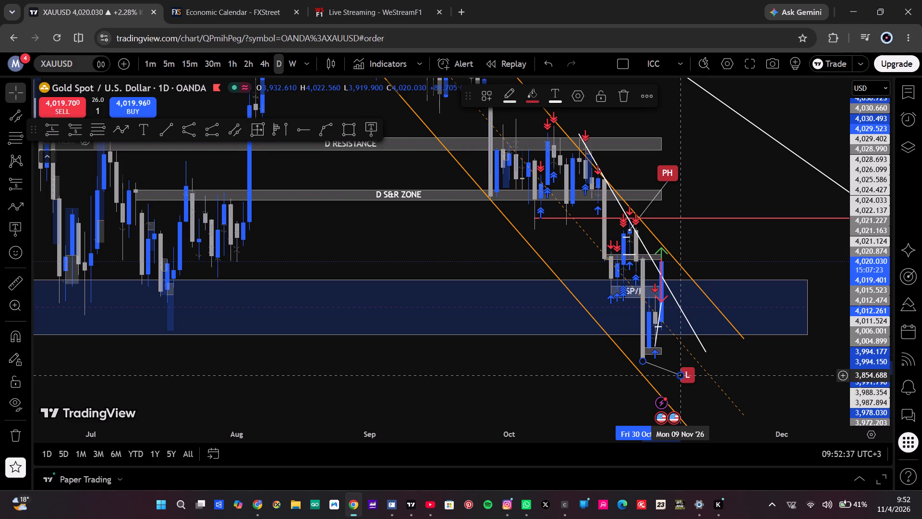
pyautogui.press('l')
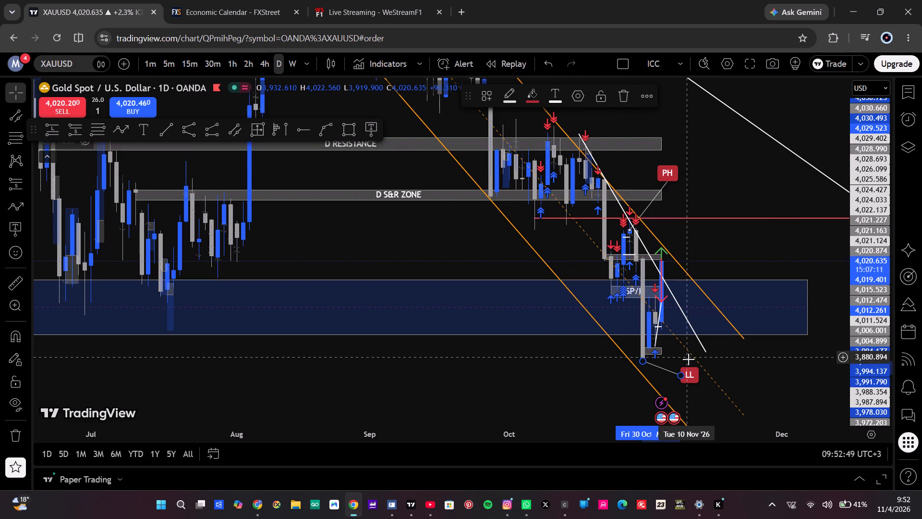
# Move the PH note's label closer to its swing high, to about 4,100 at 5 November, keeping its anchor in place.
pyautogui.click(669, 172)
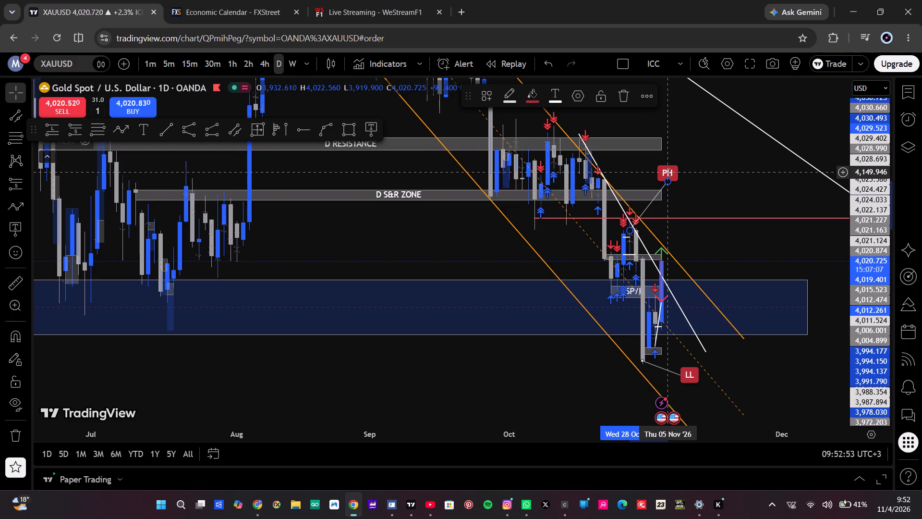
pyautogui.click(711, 189)
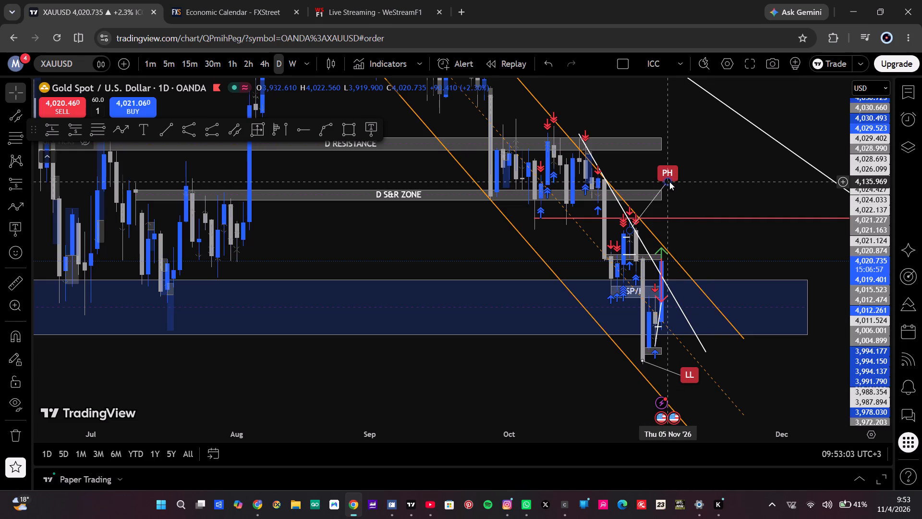
pyautogui.moveTo(669, 182); pyautogui.dragTo(675, 203)
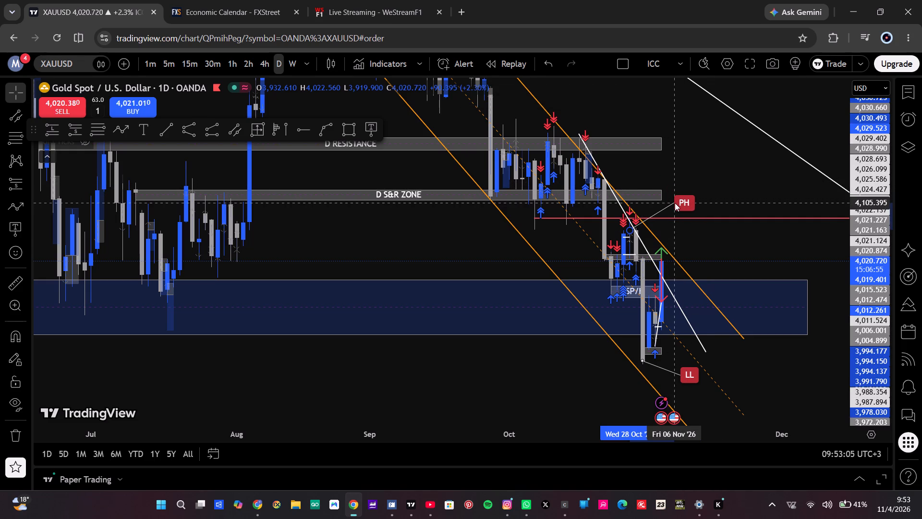
pyautogui.moveTo(675, 203); pyautogui.dragTo(666, 206)
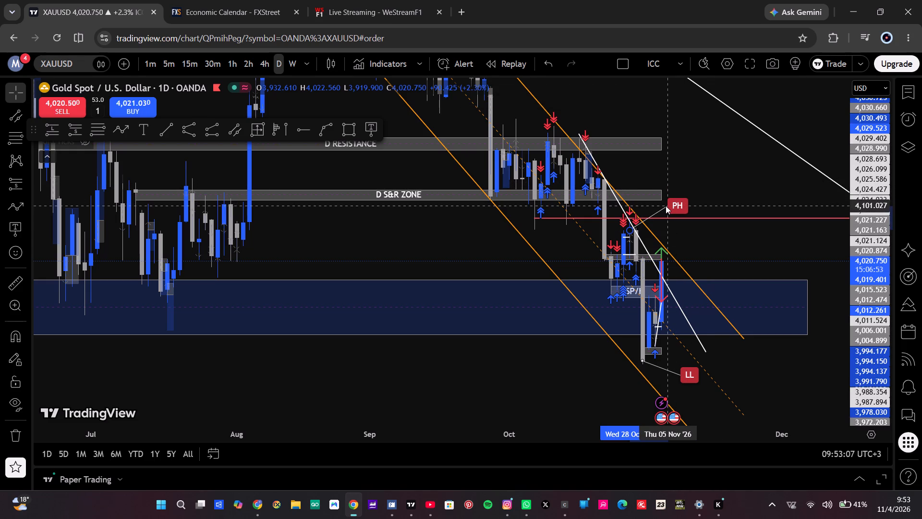
pyautogui.moveTo(666, 206); pyautogui.dragTo(665, 206)
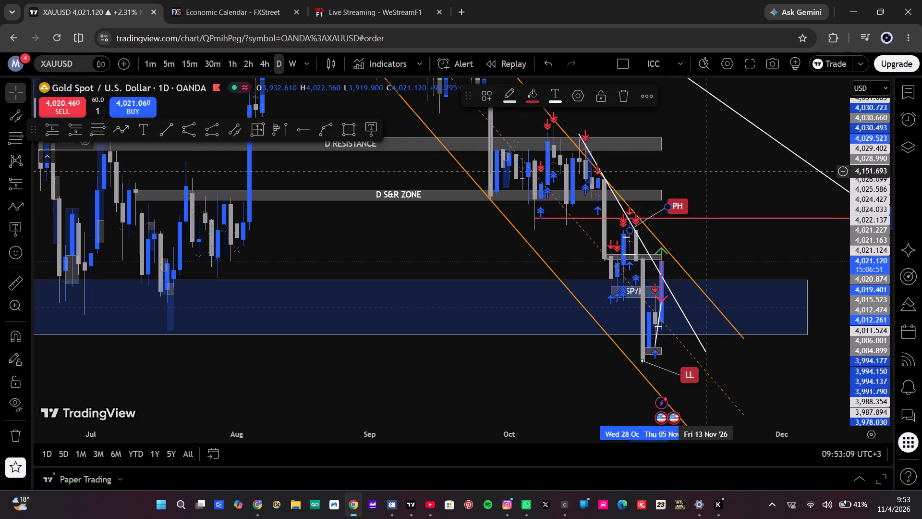
pyautogui.click(707, 171)
pyautogui.moveTo(707, 171); pyautogui.dragTo(718, 171)
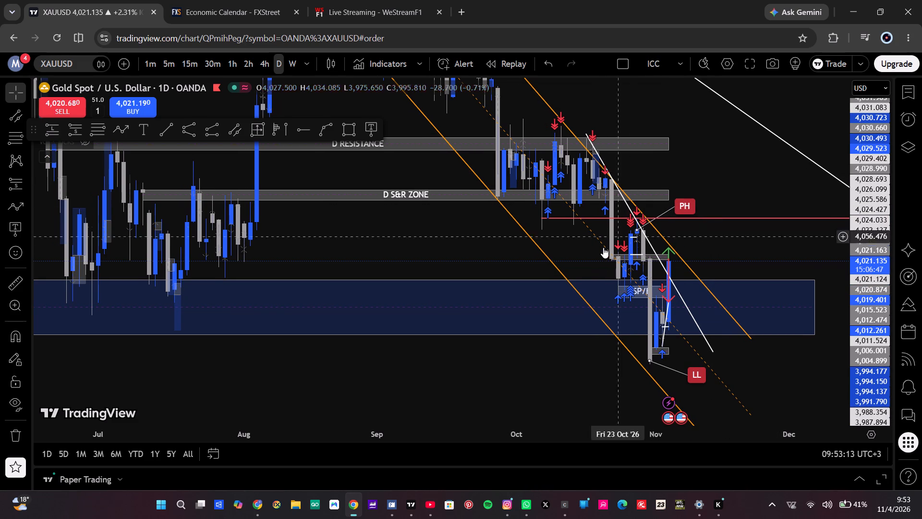
pyautogui.click(638, 228)
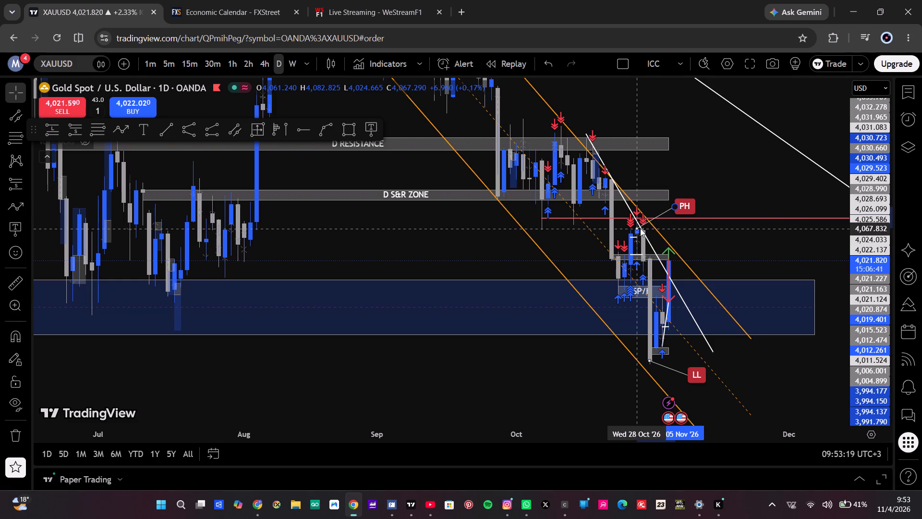
pyautogui.click(727, 191)
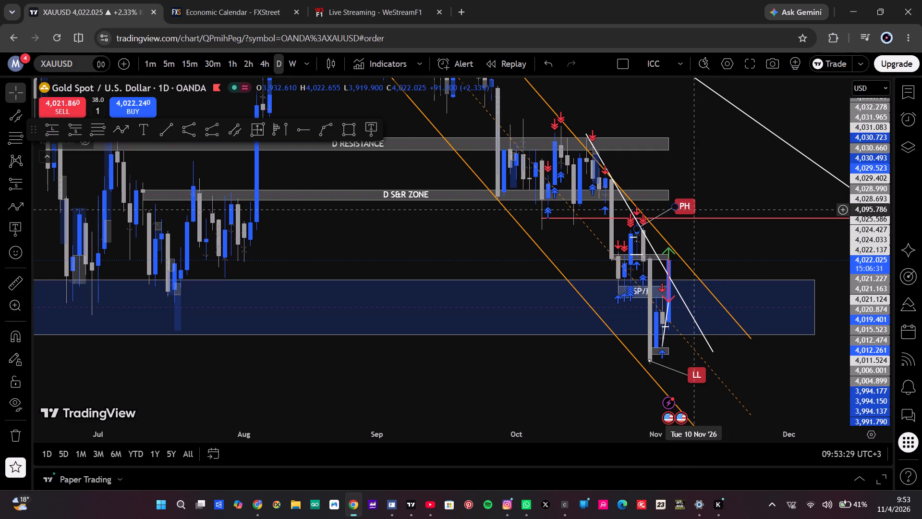
# Switch XAUUSD to the 4h timeframe and view the price action around the SP/H Resistance and BP/H Support zones.
pyautogui.moveTo(723, 245); pyautogui.dragTo(676, 255)
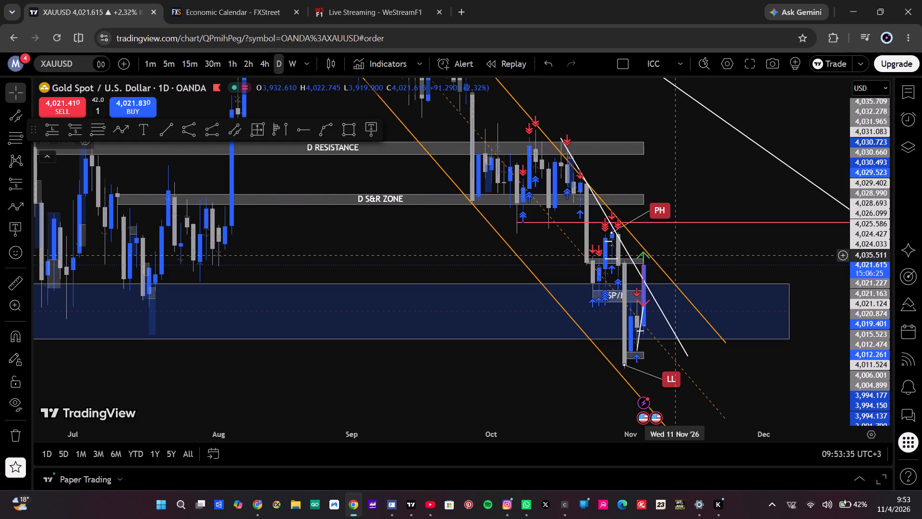
pyautogui.click(264, 65)
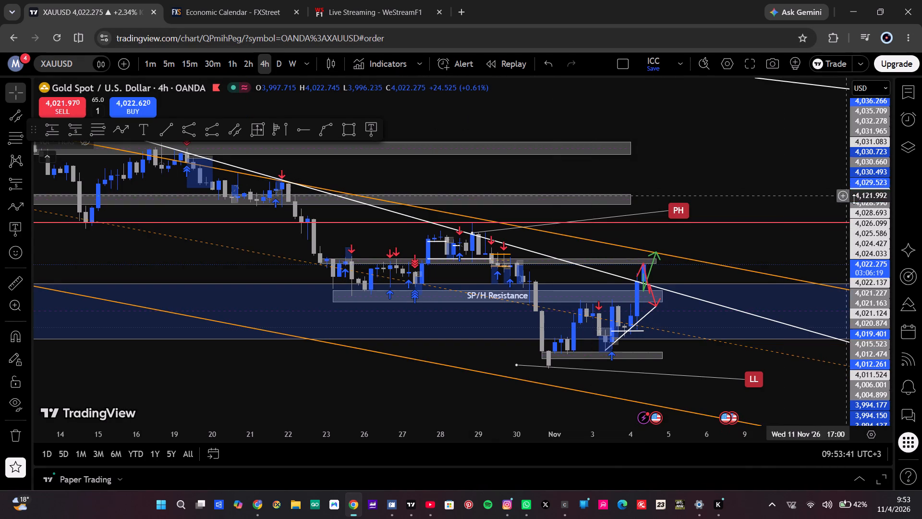
pyautogui.scroll(3, 865, 209)
pyautogui.scroll(-2, 766, 165)
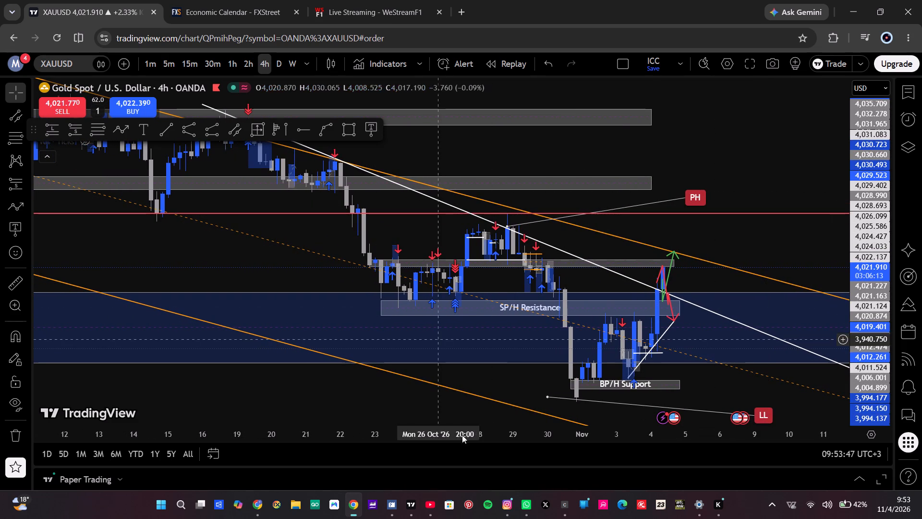
# Switch to YouTube, raise the Travis Scott - DUMBO video's volume to 50%, and return to the XAUUSD chart.
pyautogui.click(427, 507)
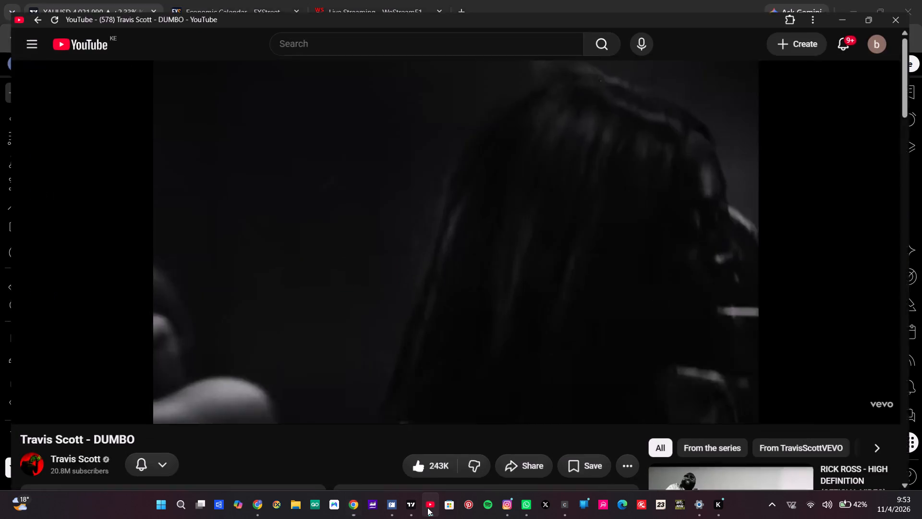
pyautogui.press('Up')
pyautogui.press('Up')
pyautogui.press('Down')
pyautogui.press('Down')
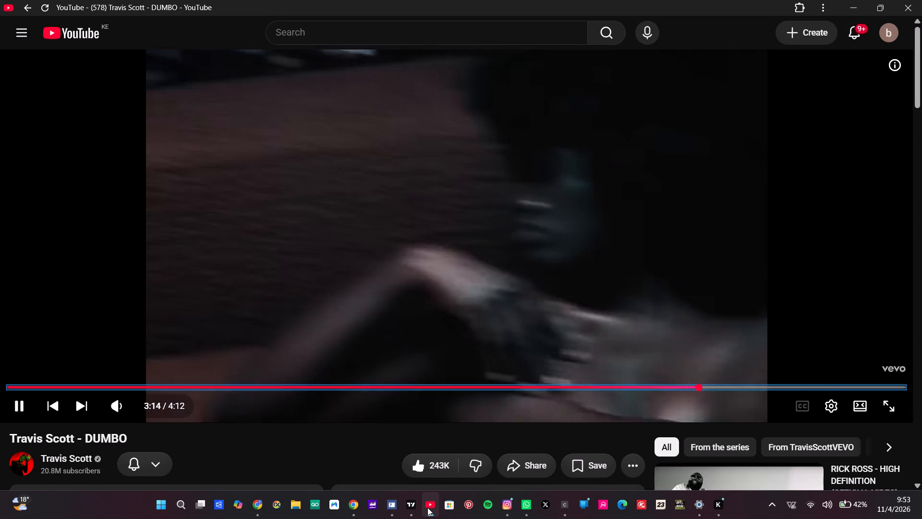
pyautogui.click(437, 409)
pyautogui.press('Up')
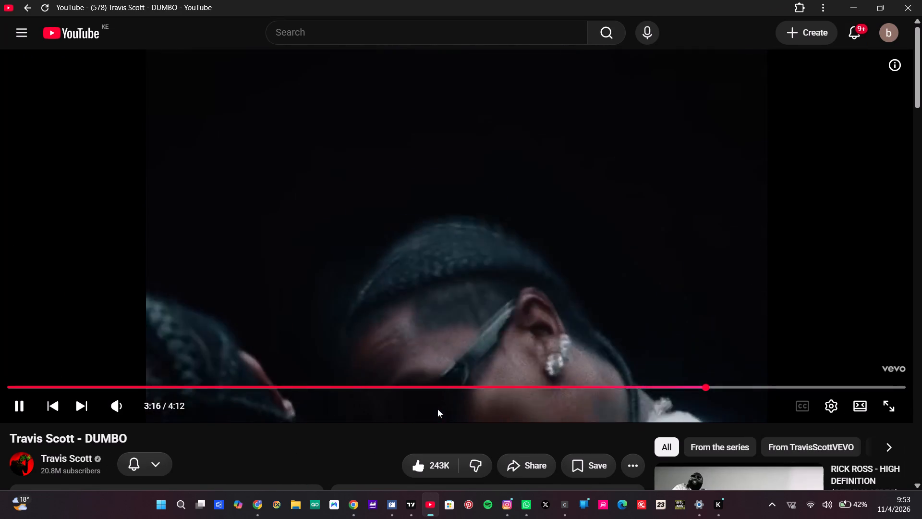
pyautogui.press('Up')
pyautogui.press('Up')
pyautogui.press('Up')
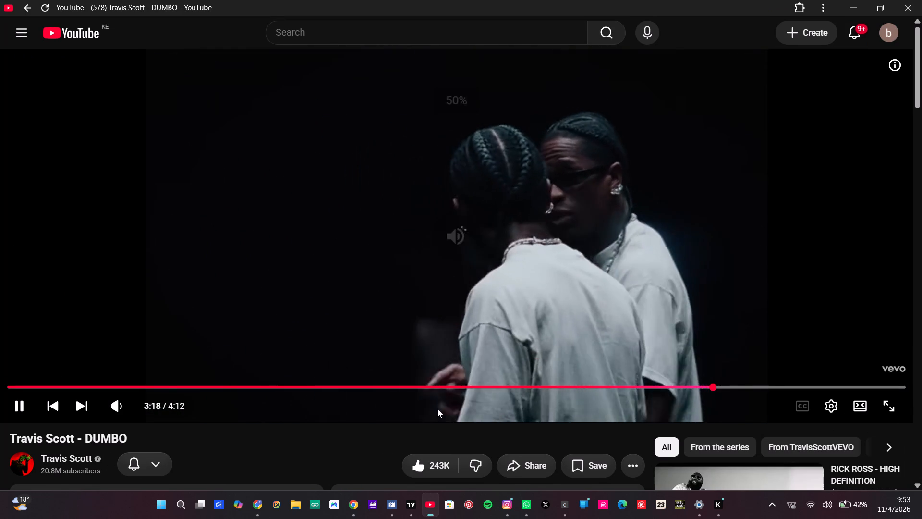
pyautogui.click(431, 503)
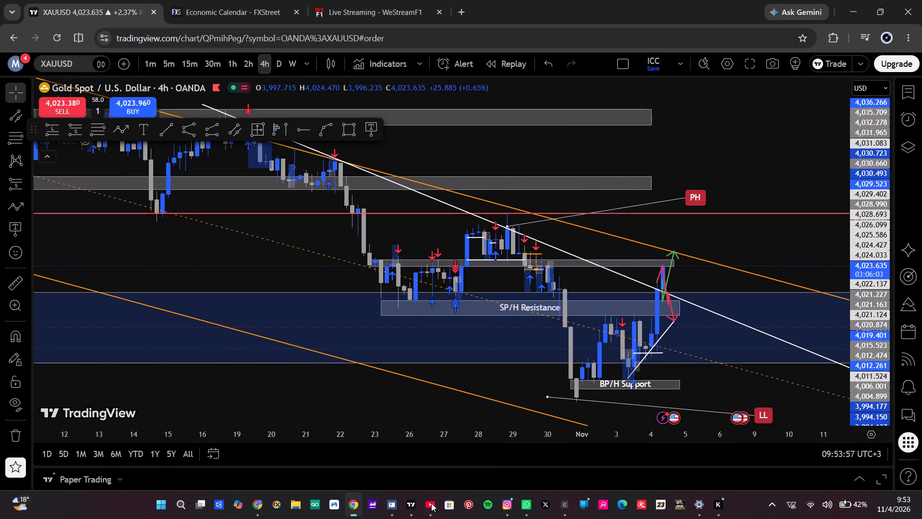
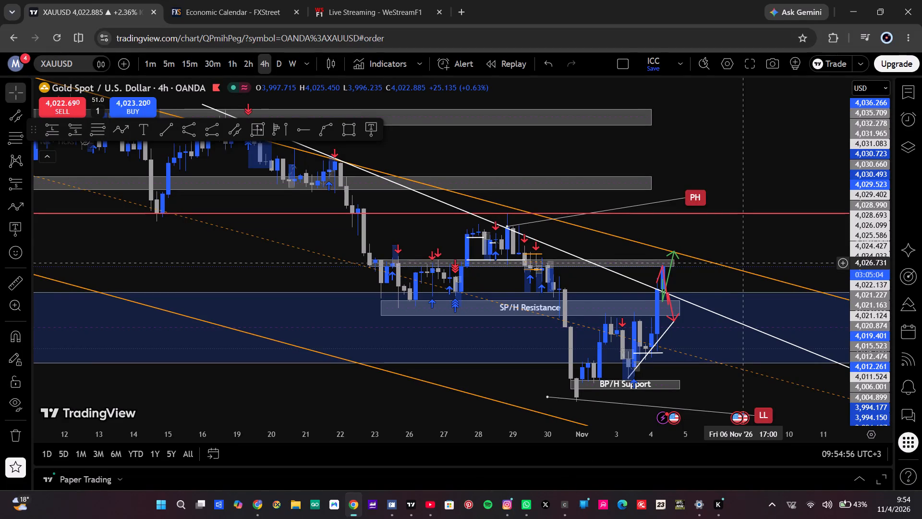
# Examine the 4h XAUUSD price action from late September to early November, including the descending channel and the PH and LL swing points.
pyautogui.moveTo(719, 241); pyautogui.dragTo(774, 222)
pyautogui.scroll(-1, 774, 222)
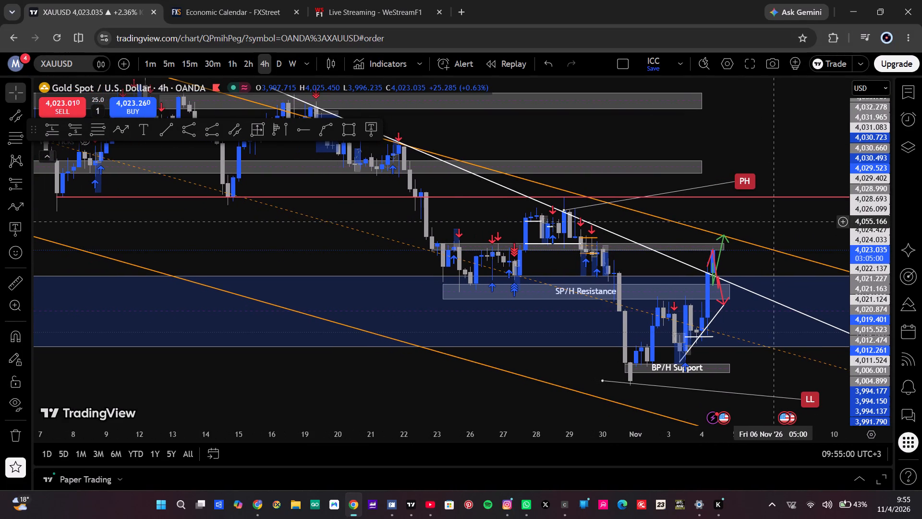
pyautogui.scroll(-1, 774, 222)
pyautogui.moveTo(774, 222); pyautogui.dragTo(792, 210)
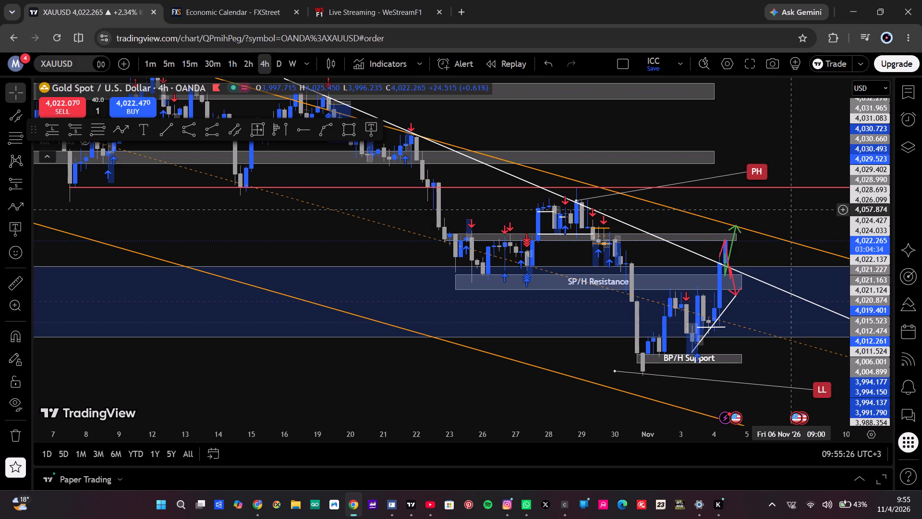
pyautogui.moveTo(805, 214); pyautogui.dragTo(798, 215)
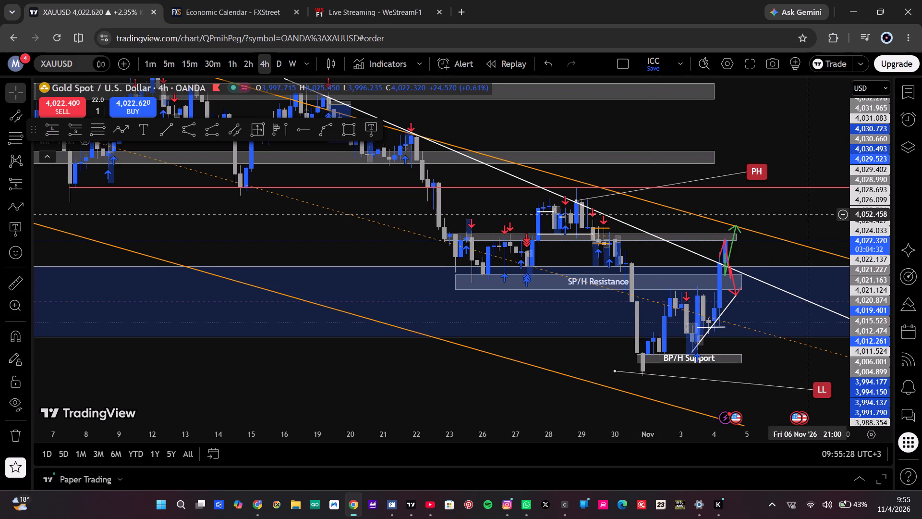
pyautogui.moveTo(798, 215); pyautogui.dragTo(732, 240)
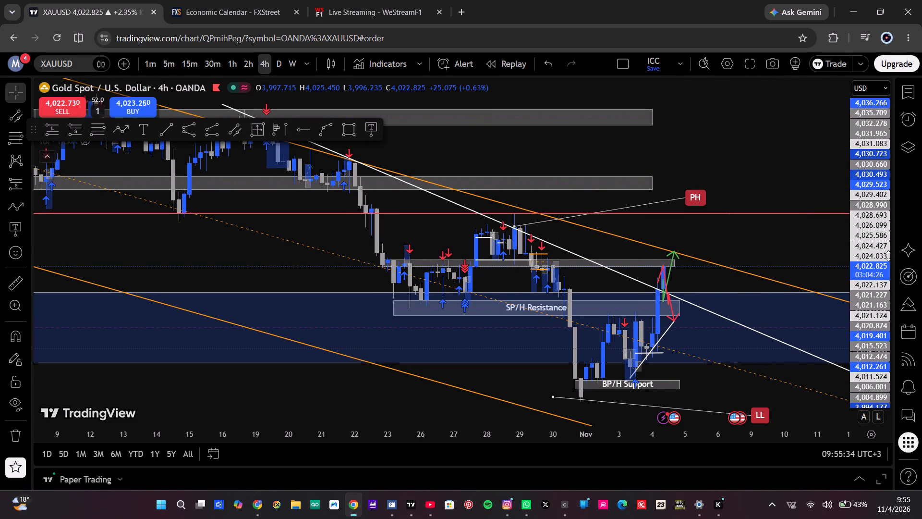
pyautogui.scroll(3, 877, 242)
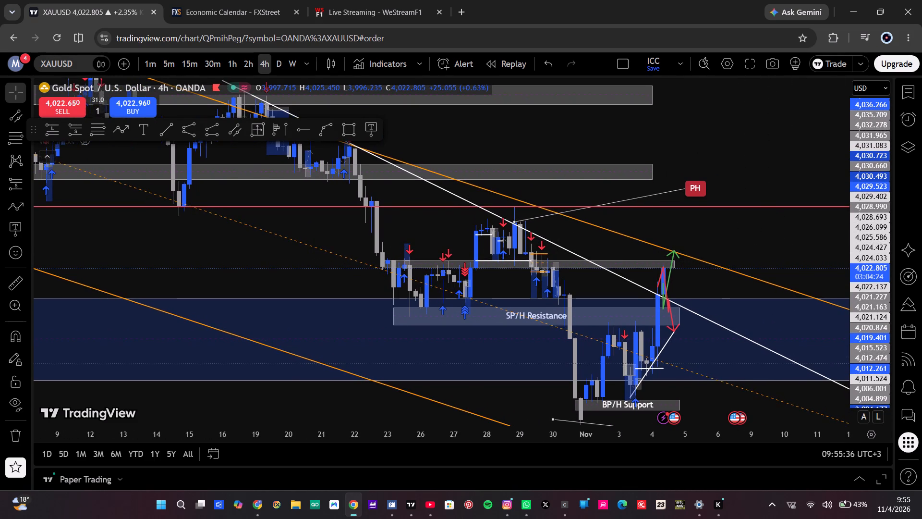
pyautogui.scroll(-2, 773, 256)
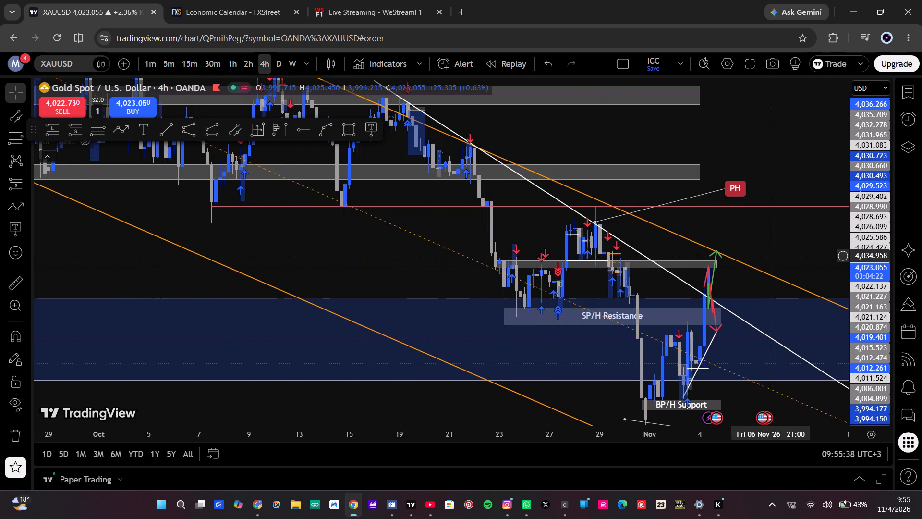
pyautogui.scroll(-3, 773, 256)
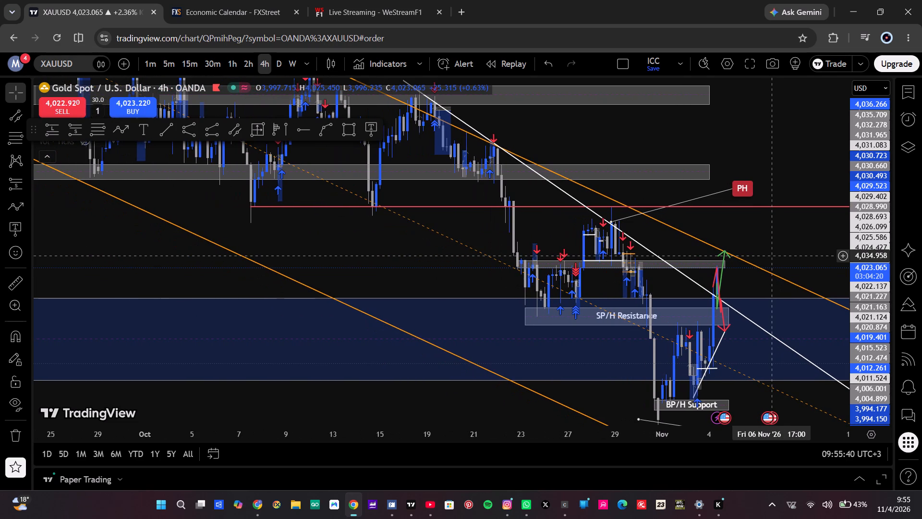
pyautogui.moveTo(773, 256); pyautogui.dragTo(777, 191)
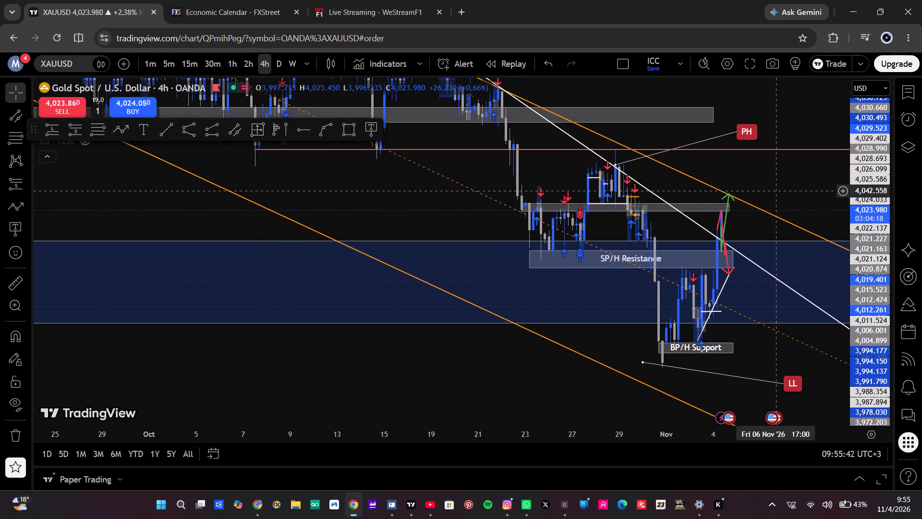
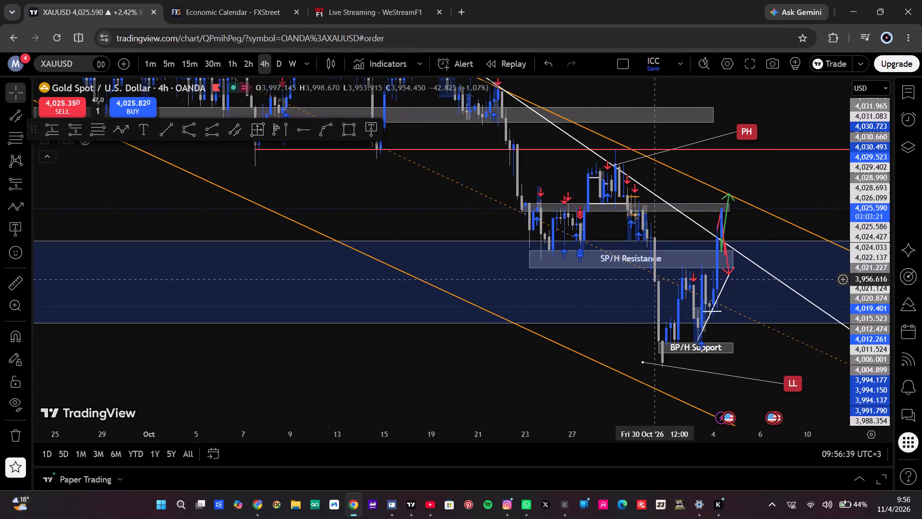
# Switch to Instagram, mute the playing reel, and close the Instagram and Cinehd windows.
pyautogui.click(506, 504)
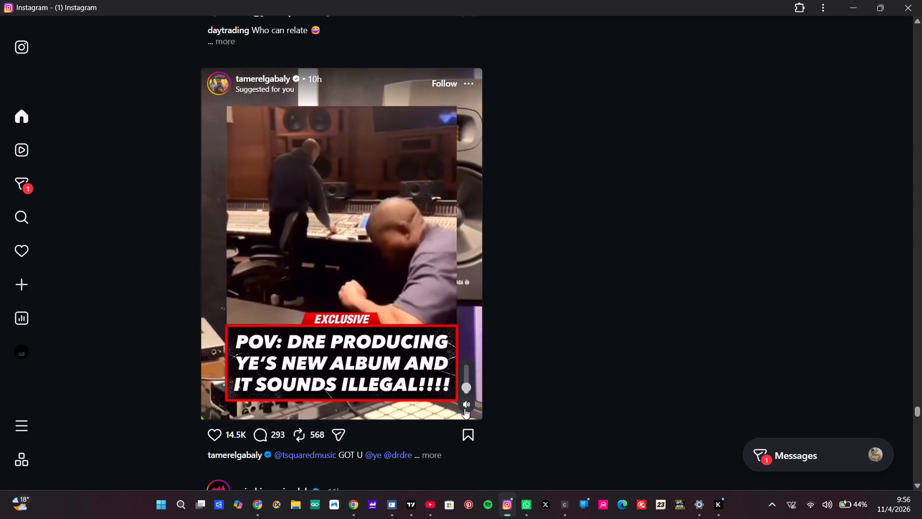
pyautogui.click(464, 408)
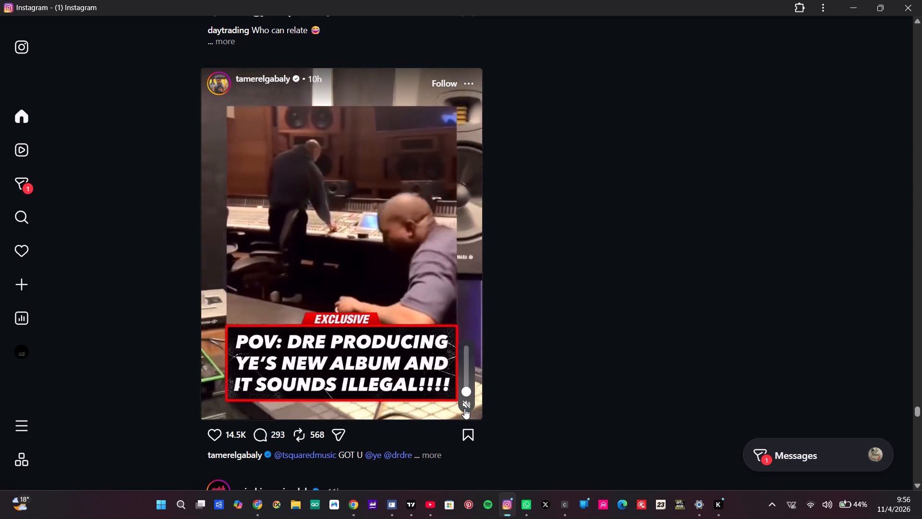
pyautogui.hotkey('alt', 'F4')
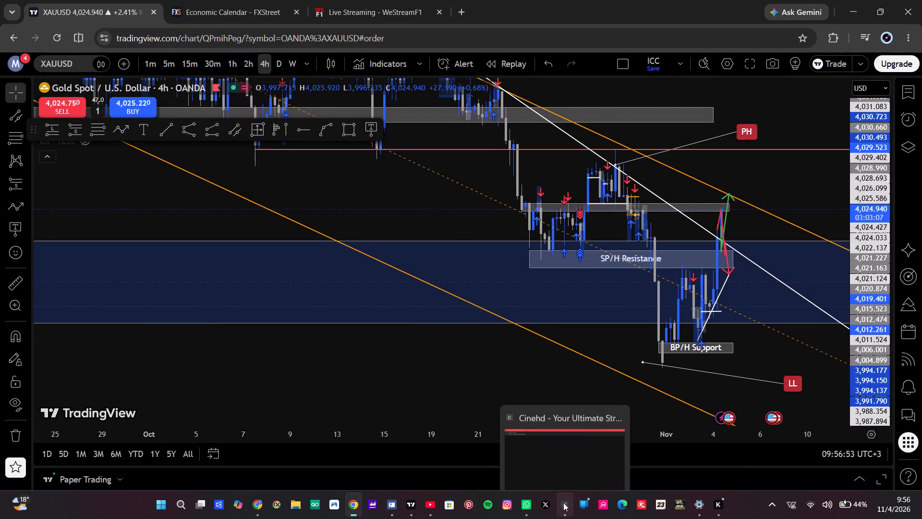
pyautogui.click(615, 404)
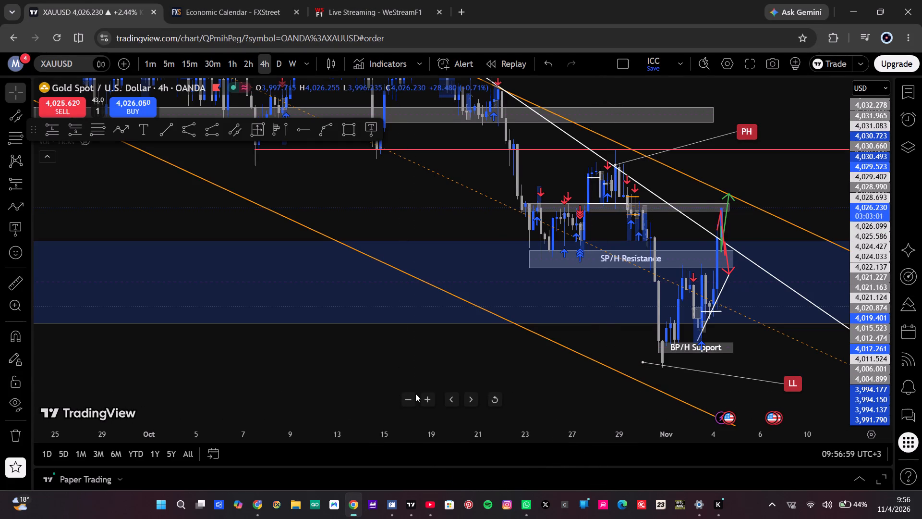
# Switch XAUUSD to the 2h timeframe and examine price action around the H S&R ZONE, SP/H Resistance and BP/H Support zones, dismissing the WhatsApp notification.
pyautogui.moveTo(428, 366); pyautogui.dragTo(397, 383)
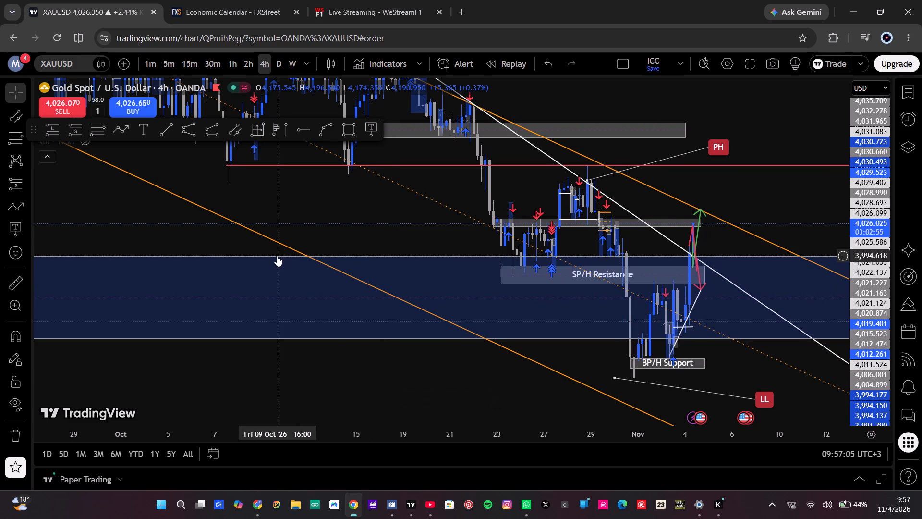
pyautogui.click(245, 63)
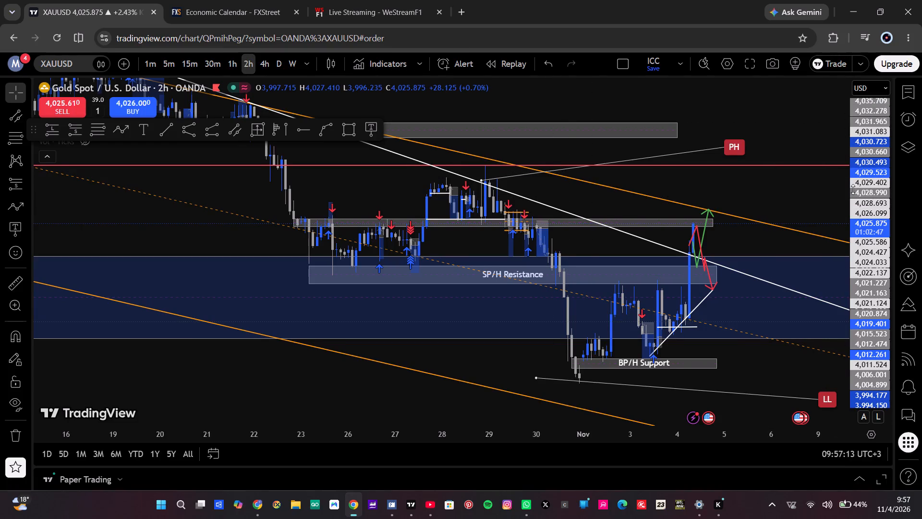
pyautogui.scroll(5, 853, 189)
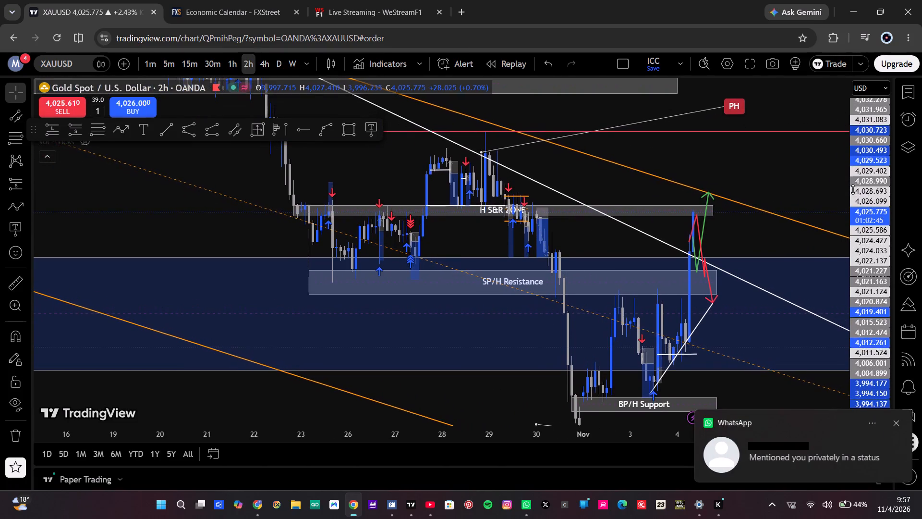
pyautogui.click(897, 421)
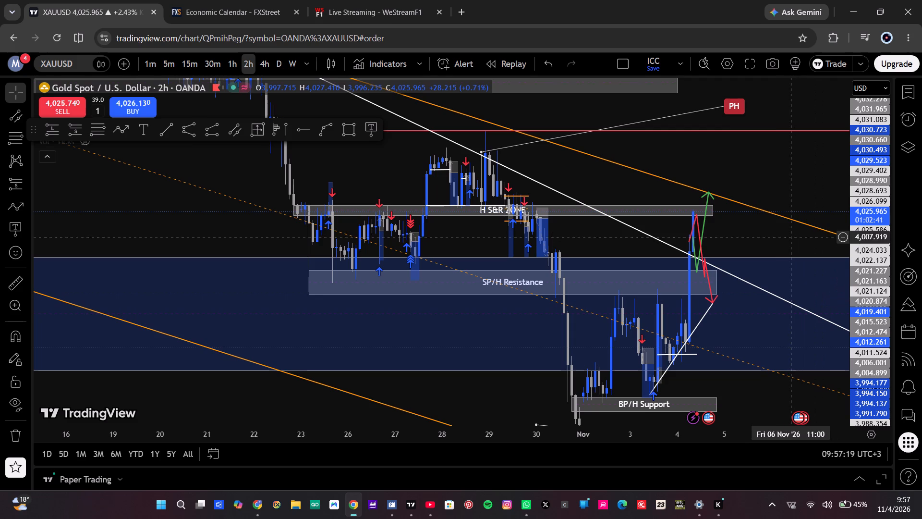
pyautogui.moveTo(783, 239); pyautogui.dragTo(718, 196)
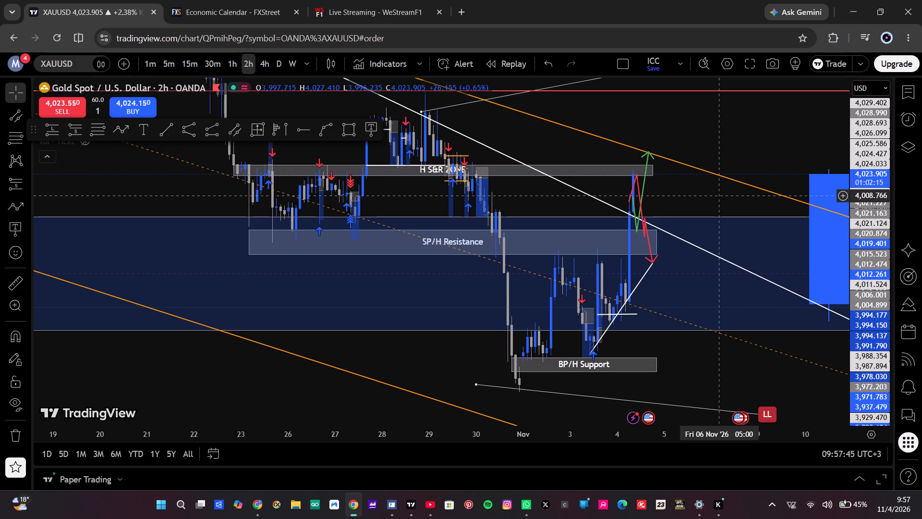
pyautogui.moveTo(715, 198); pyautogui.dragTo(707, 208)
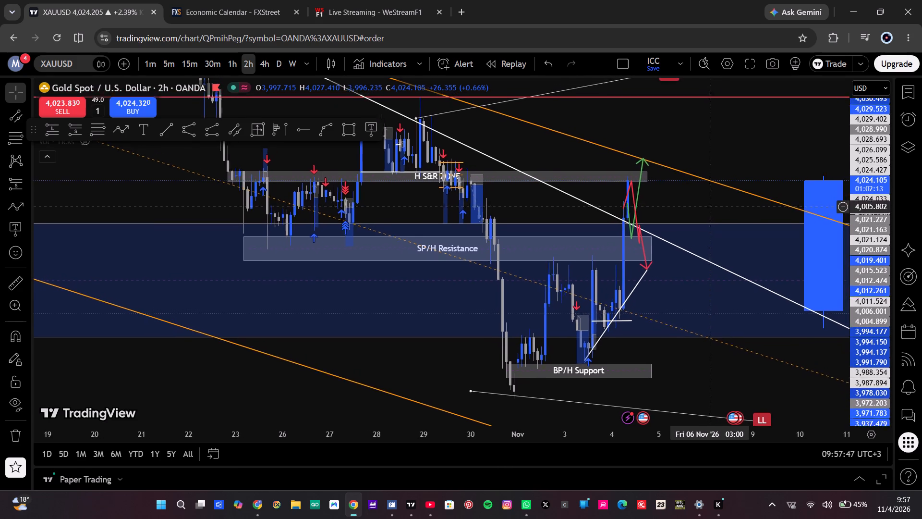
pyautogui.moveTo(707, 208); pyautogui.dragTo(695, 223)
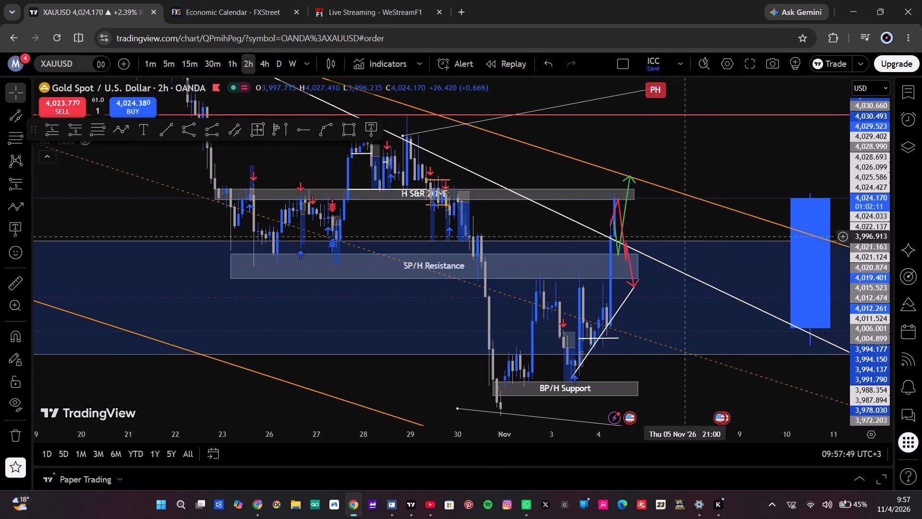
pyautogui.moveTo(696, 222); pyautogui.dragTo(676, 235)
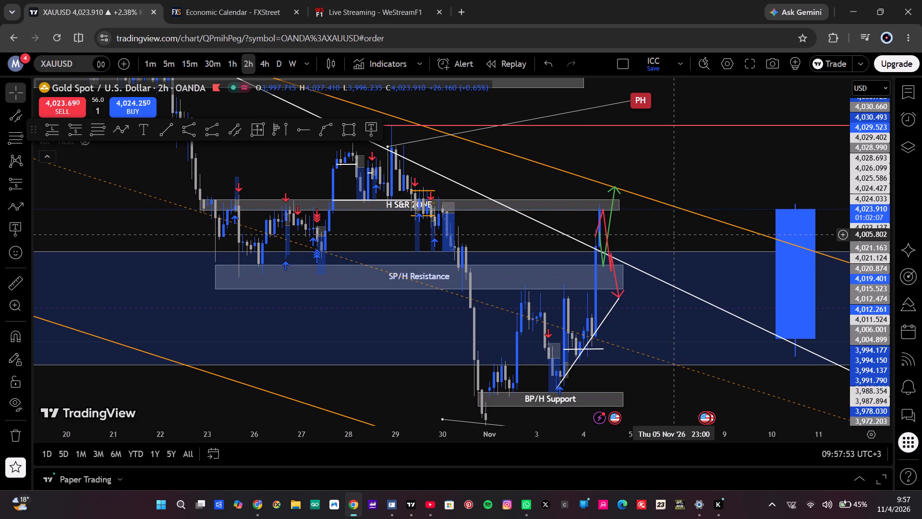
# Switch to the TradingView desktop app to check the 1h BTCUSD chart and dismiss the invite-friends advertisement.
pyautogui.click(411, 503)
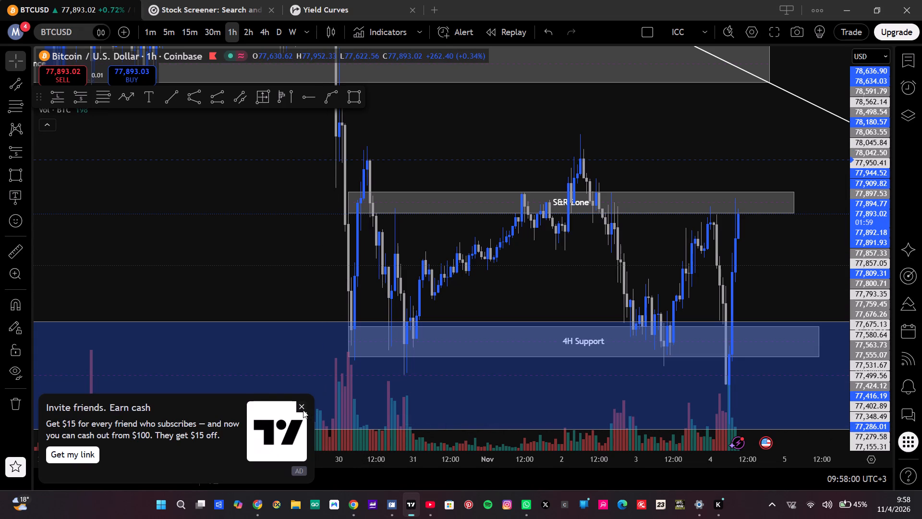
pyautogui.click(303, 410)
pyautogui.click(410, 506)
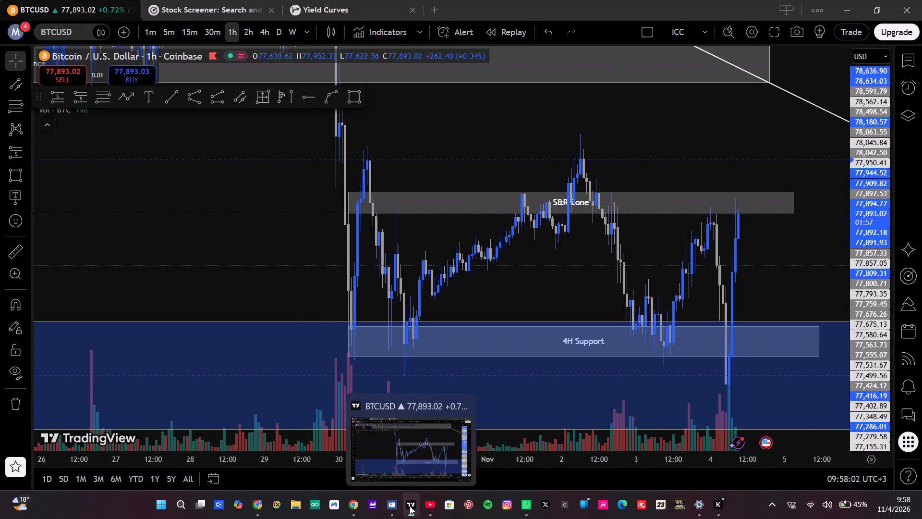
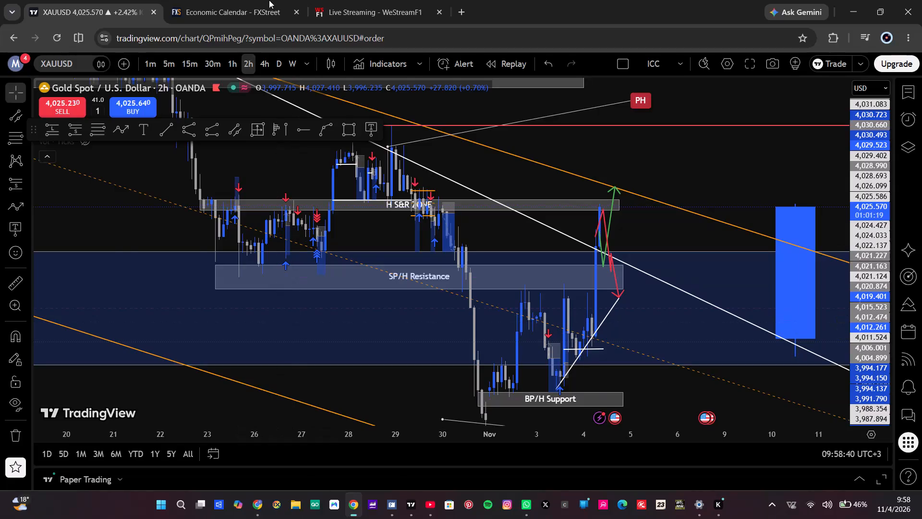
# Show the XAUUSD chart on the 1h timeframe and examine the latest rally against the H S&R zone and projected paths.
pyautogui.click(233, 65)
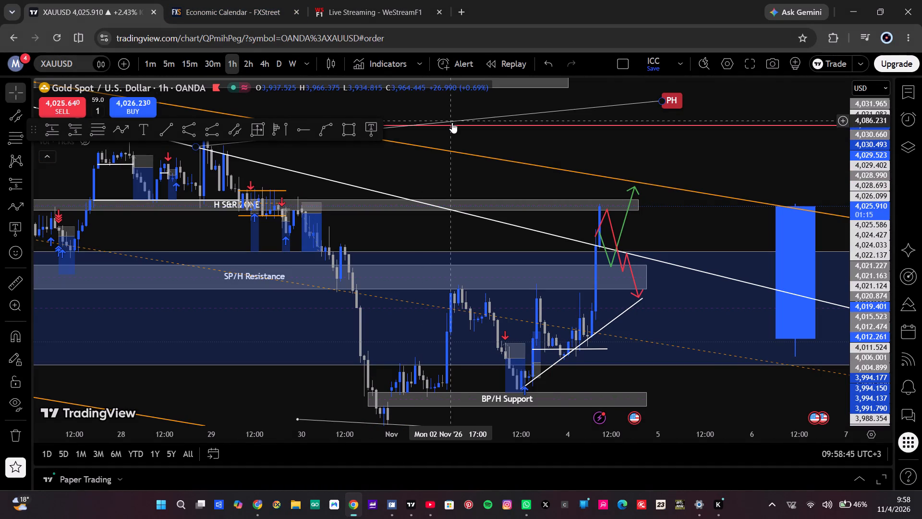
pyautogui.moveTo(452, 174); pyautogui.dragTo(603, 153)
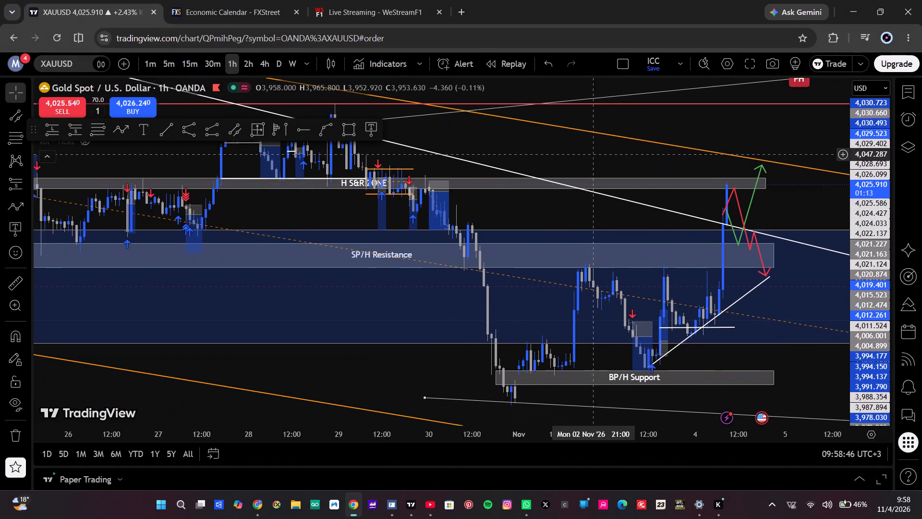
pyautogui.moveTo(603, 153); pyautogui.dragTo(612, 152)
pyautogui.scroll(1, 857, 215)
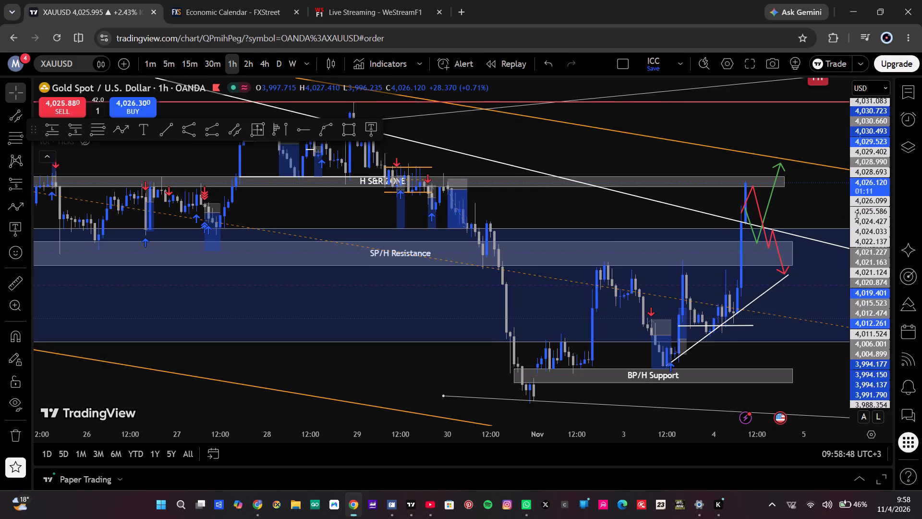
pyautogui.scroll(2, 857, 215)
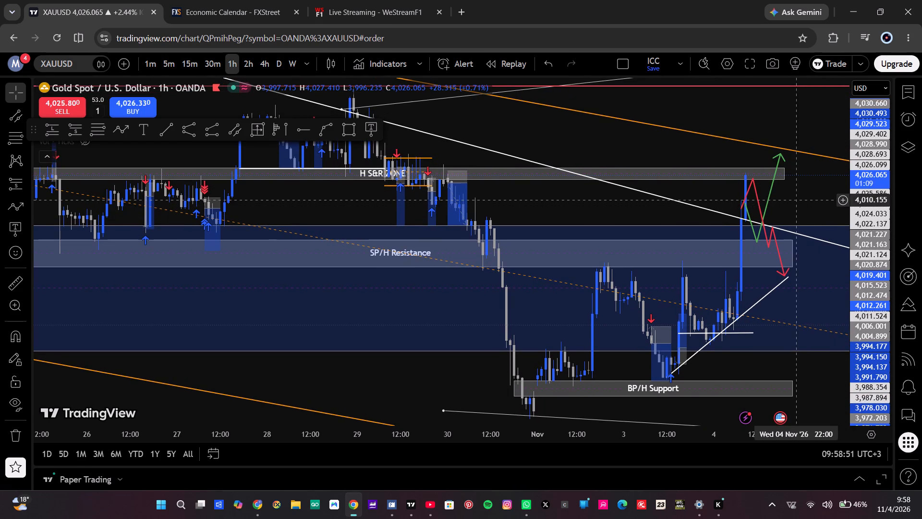
pyautogui.scroll(-1, 798, 199)
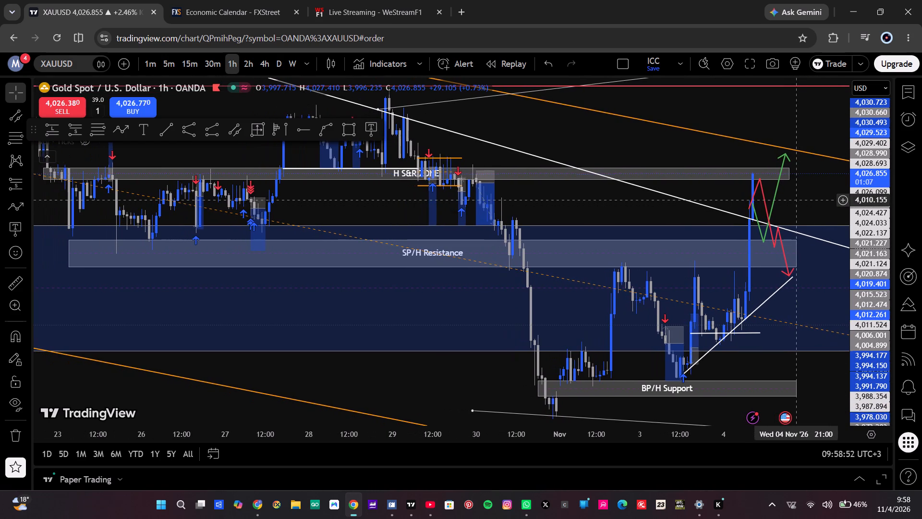
pyautogui.moveTo(798, 199); pyautogui.dragTo(733, 216)
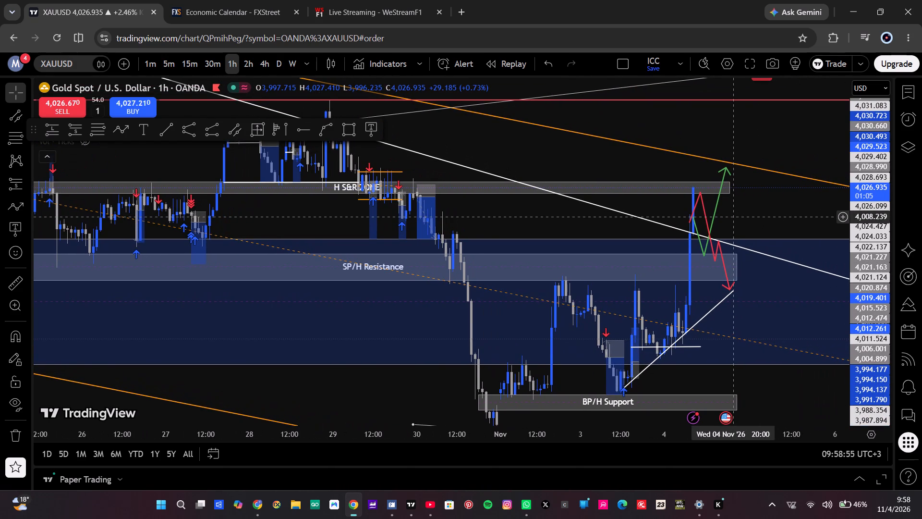
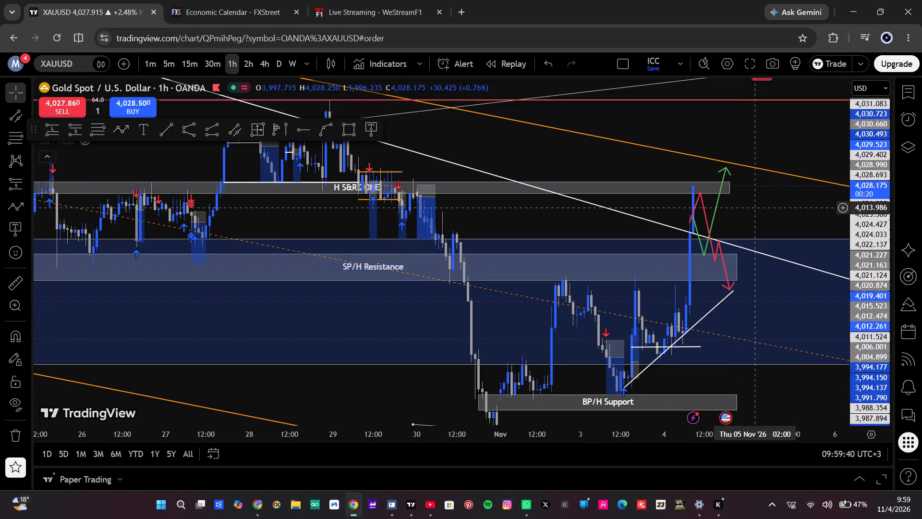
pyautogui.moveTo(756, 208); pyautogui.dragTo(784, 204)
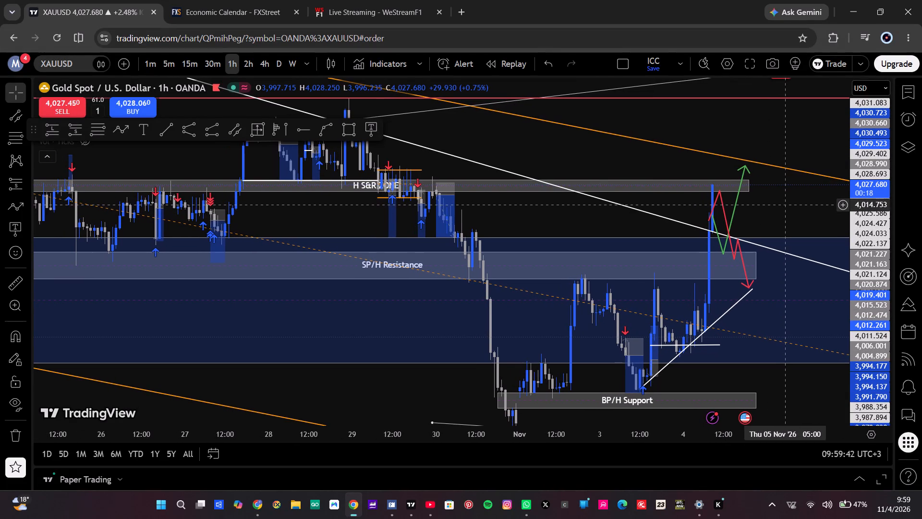